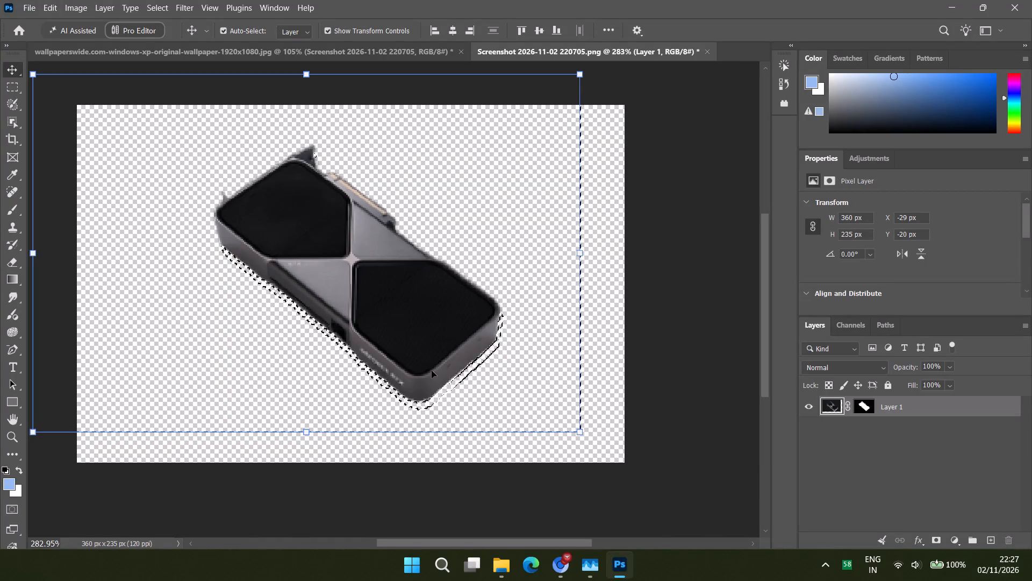
Load the pixels of Layer 1's graphics card image as a selection.
right_click(836, 403)
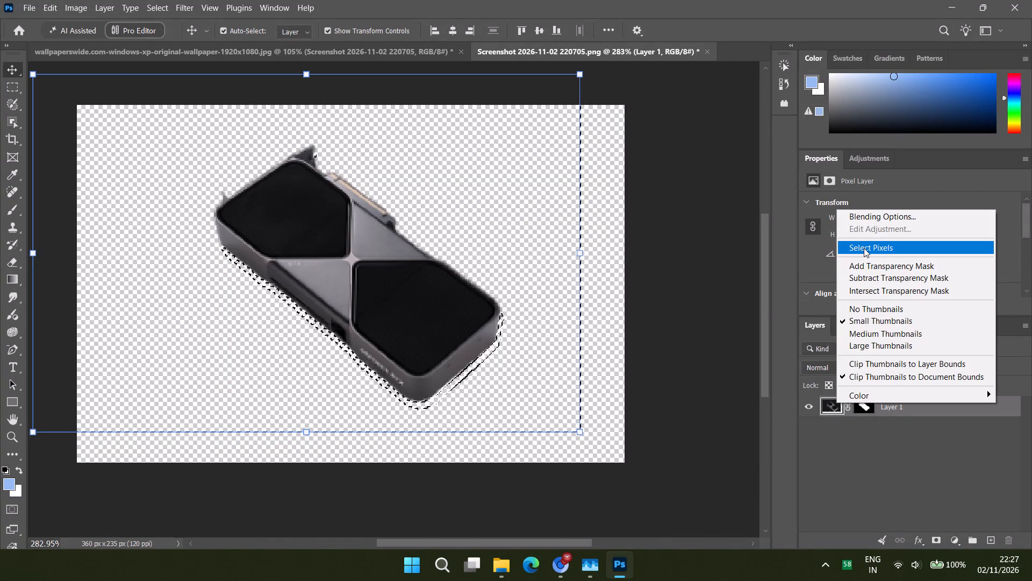
left_click(864, 248)
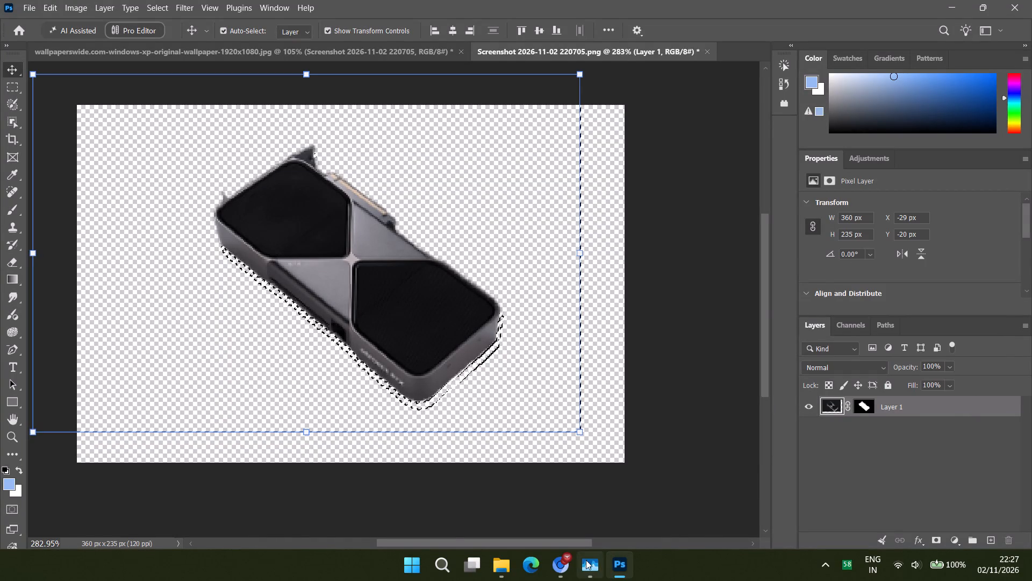
Switch to the Thorium browser and go back to the YouTube tutorial "Learn Adobe Photoshop in 43 Minutes (2026)".
left_click(569, 557)
left_click(201, 2)
left_click(470, 277)
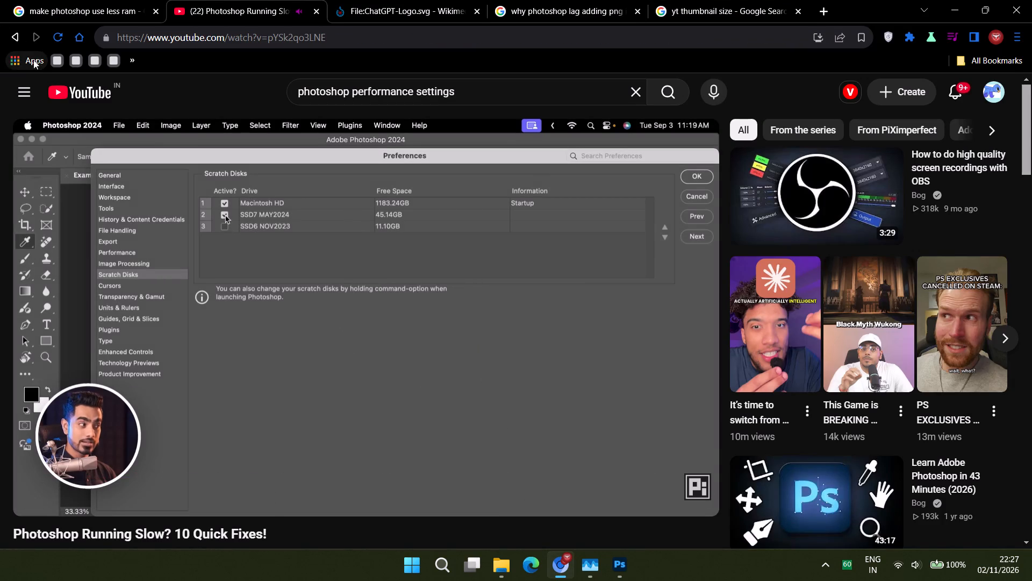
triple_click(22, 31)
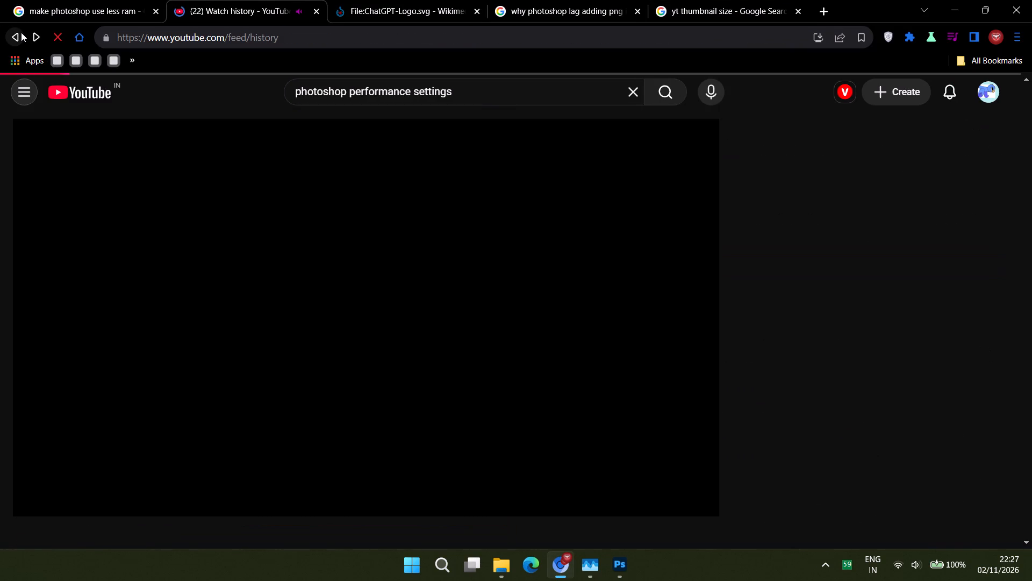
left_click(38, 45)
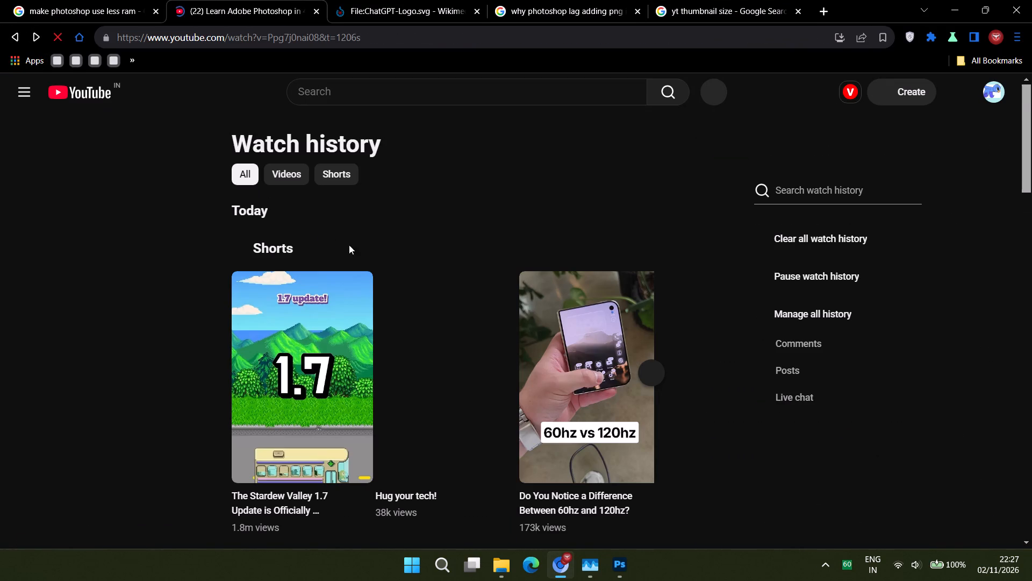
Skim the tutorial's "Removing the logo background" chapter for how the selection is turned into a layer mask.
key("Left")
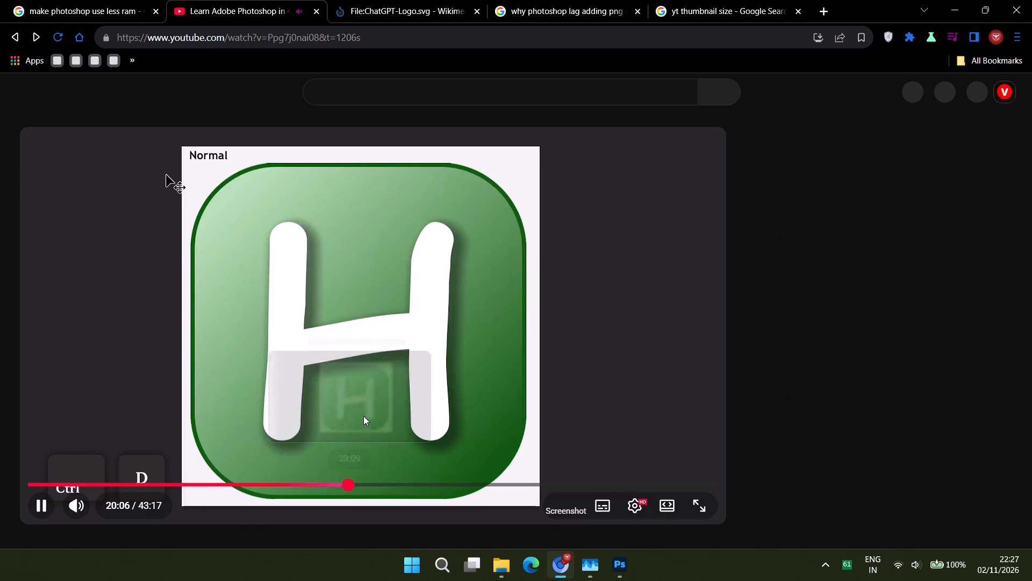
key("Left")
key("Left")
left_click(416, 369)
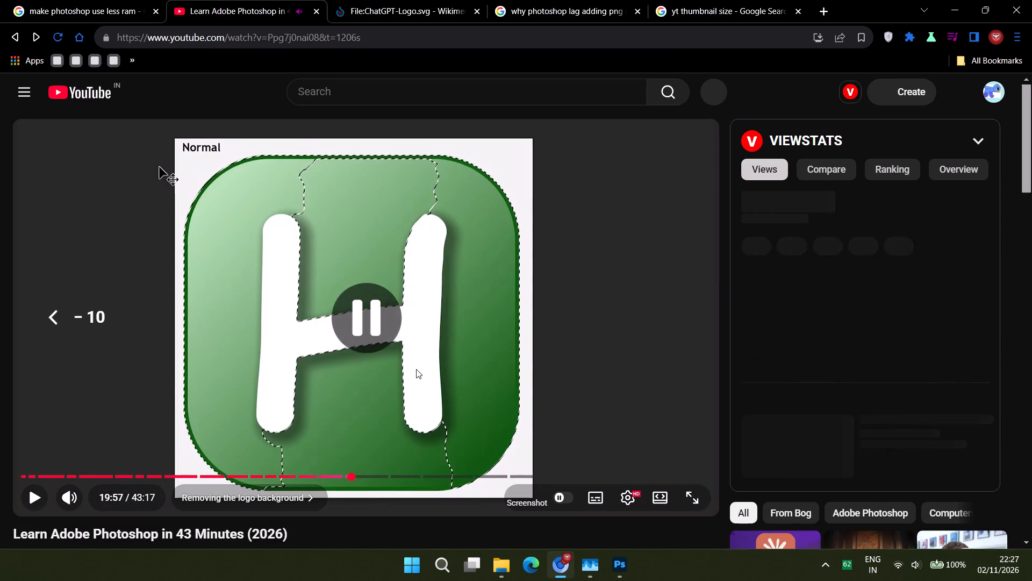
left_click(416, 369)
left_click(463, 386)
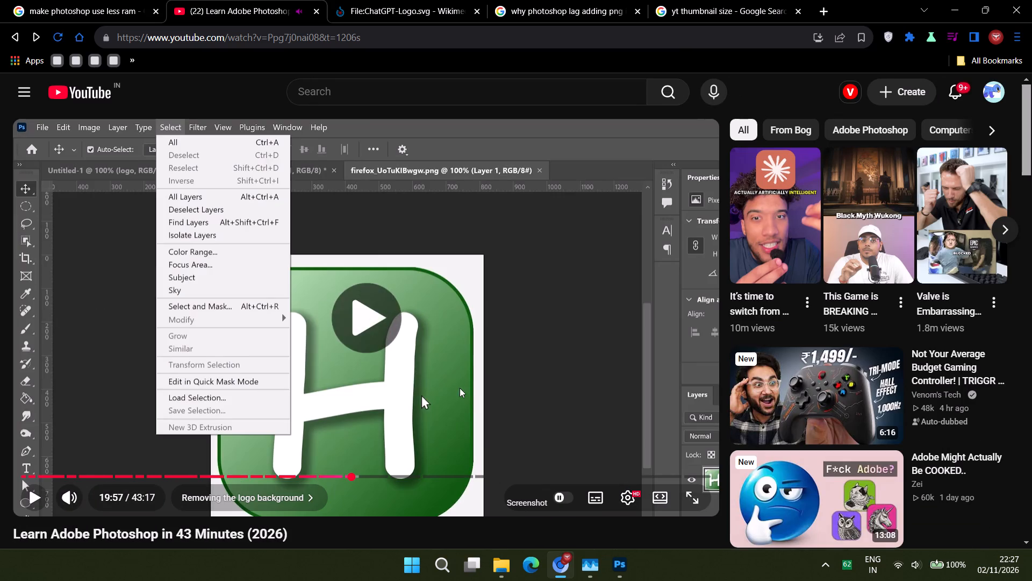
key("Right")
key("Right")
key("Right")
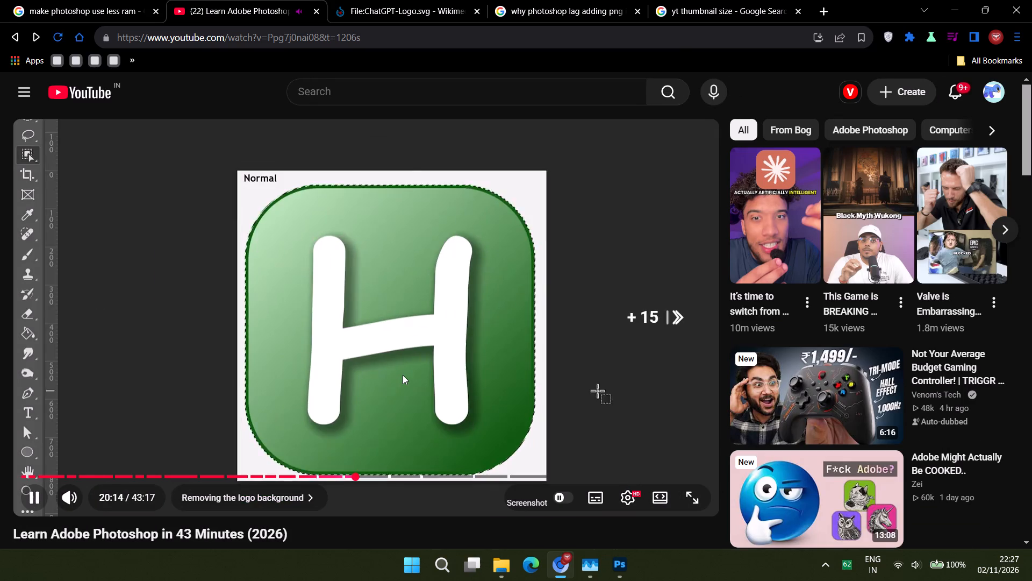
key("Right")
key("Right")
key("Right")
key("Right")
key("Right")
key("Right")
key("Right")
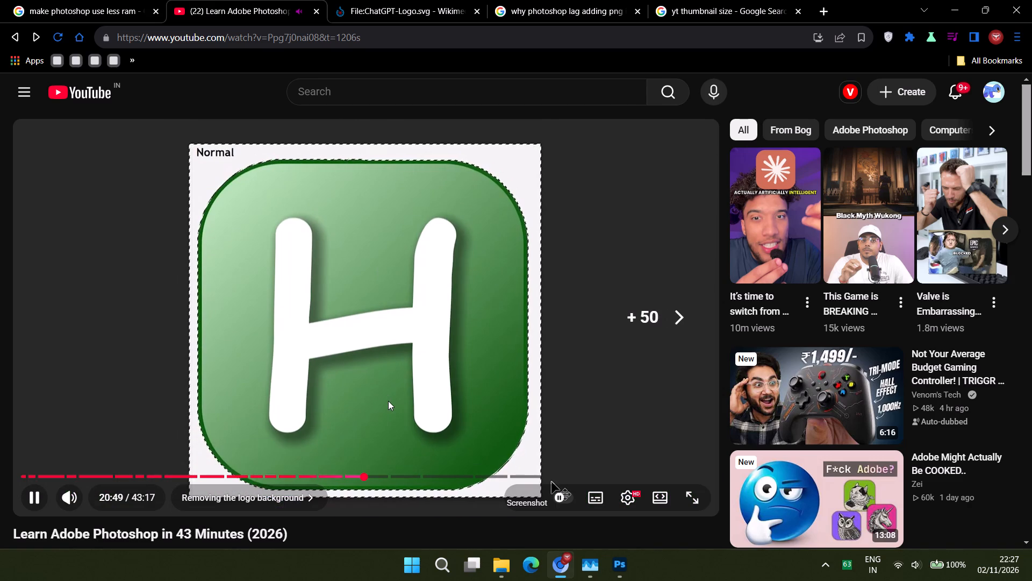
key("Right")
key("Right")
key("Right")
key("Right")
key("Right")
key("Right")
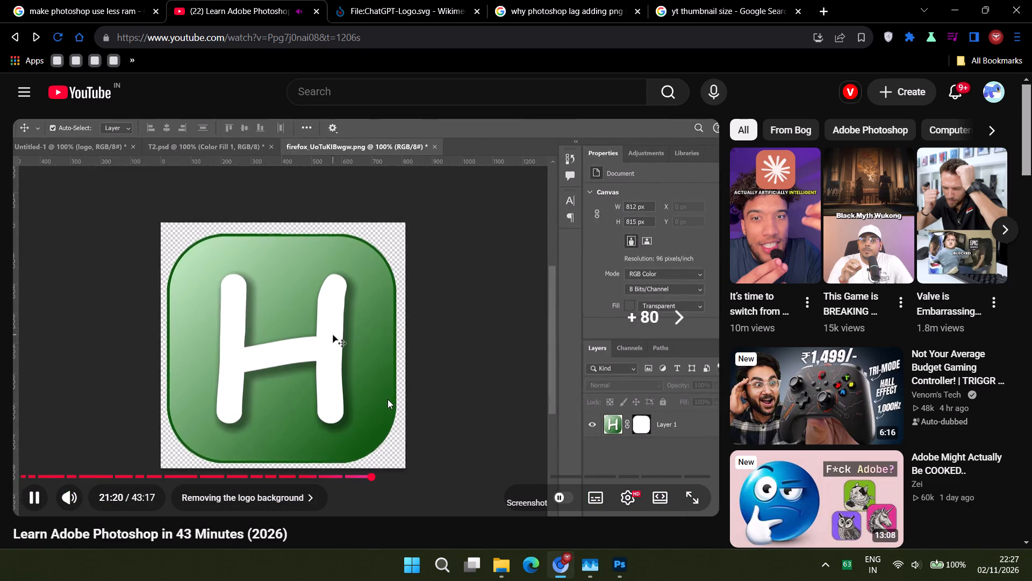
key("Left")
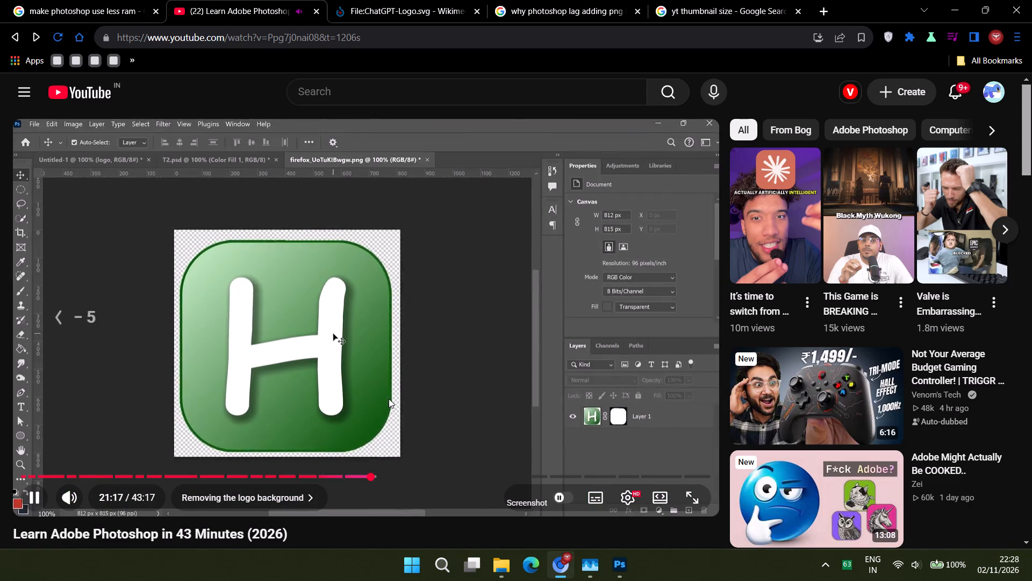
key("Left")
key("Left")
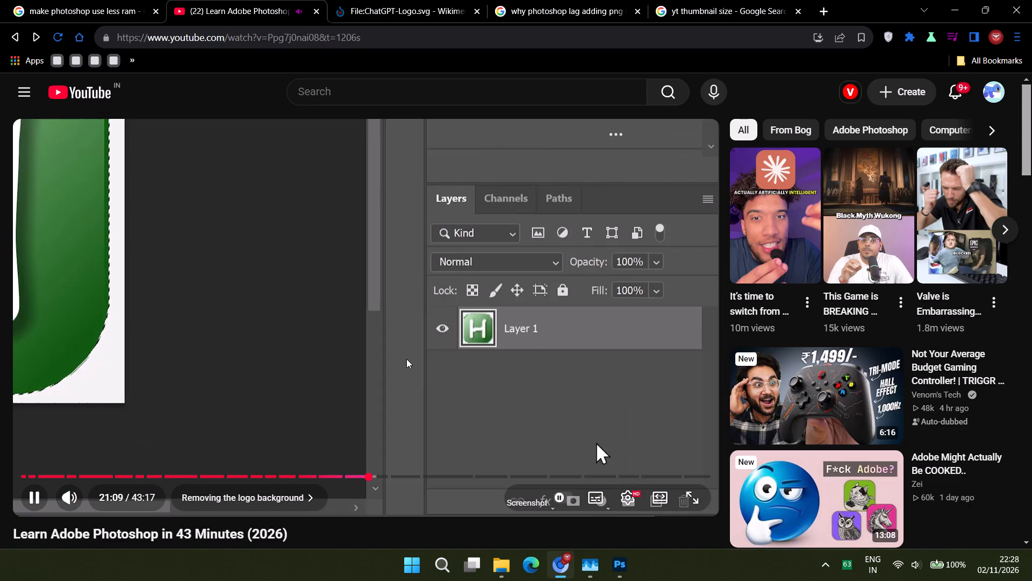
key("Left")
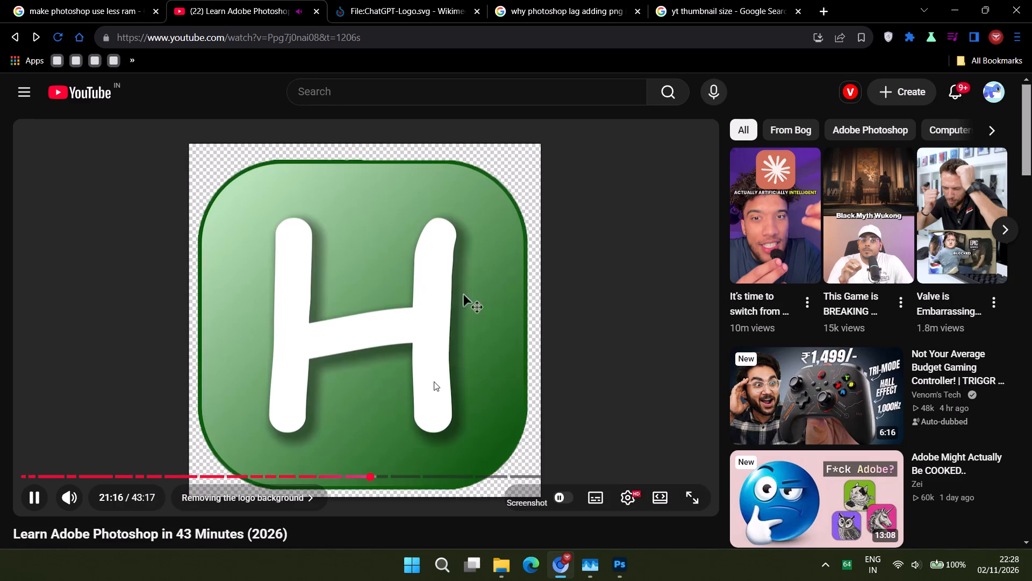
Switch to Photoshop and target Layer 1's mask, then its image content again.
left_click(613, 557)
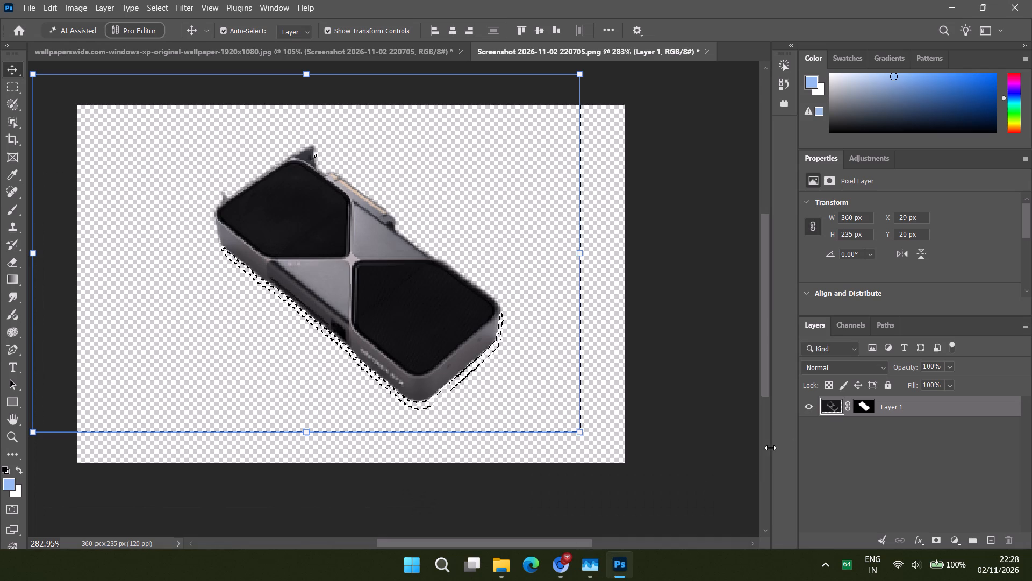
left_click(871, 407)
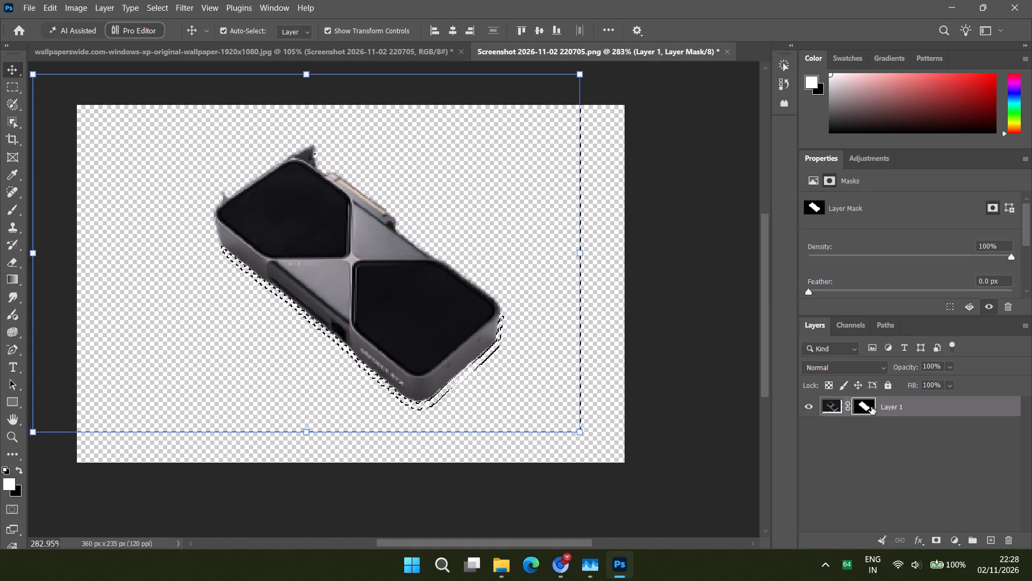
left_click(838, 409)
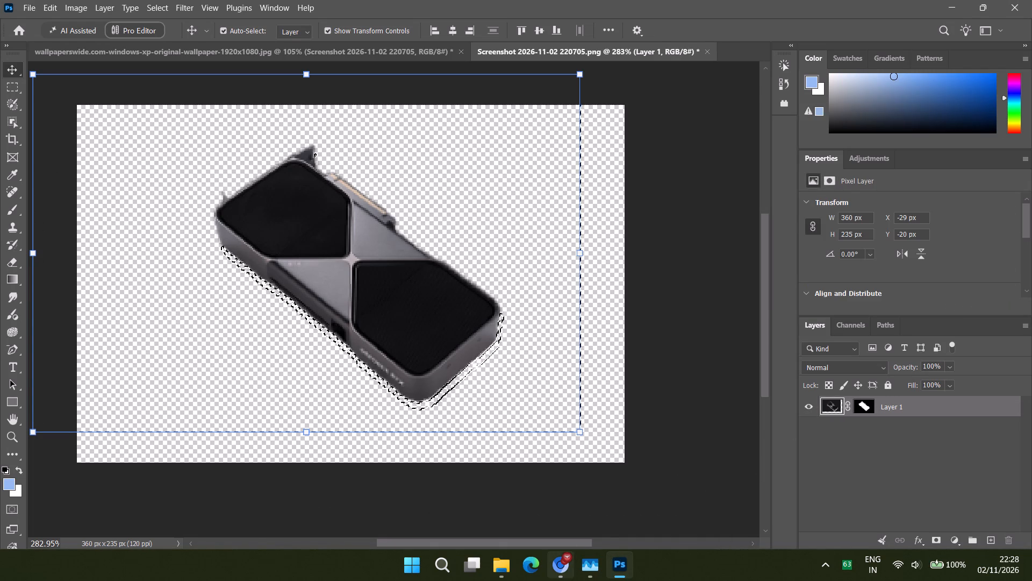
Return to the Thorium tutorial and examine how the layer mask is edited in the rest of the background removal chapter.
left_click(563, 573)
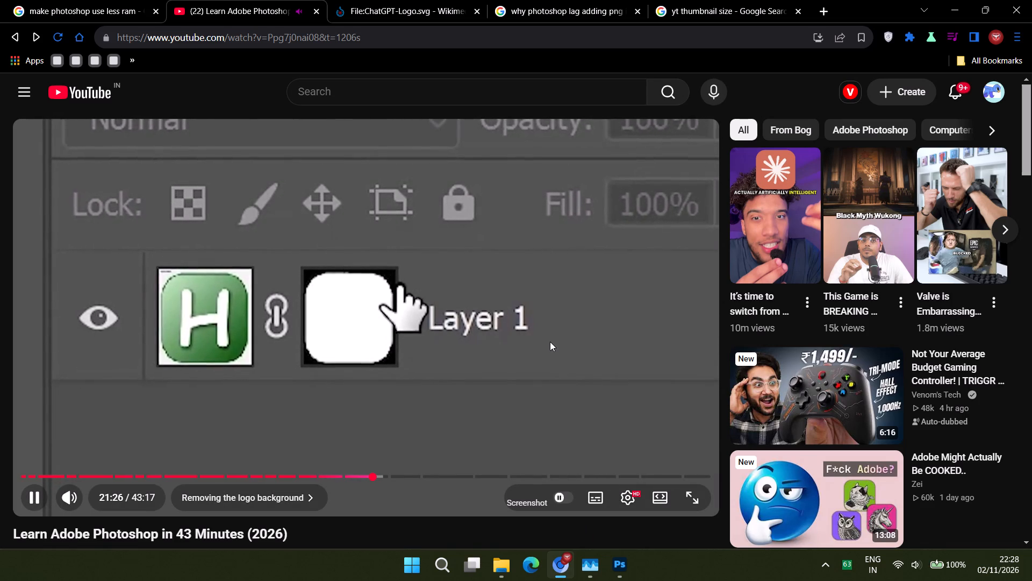
key("Right")
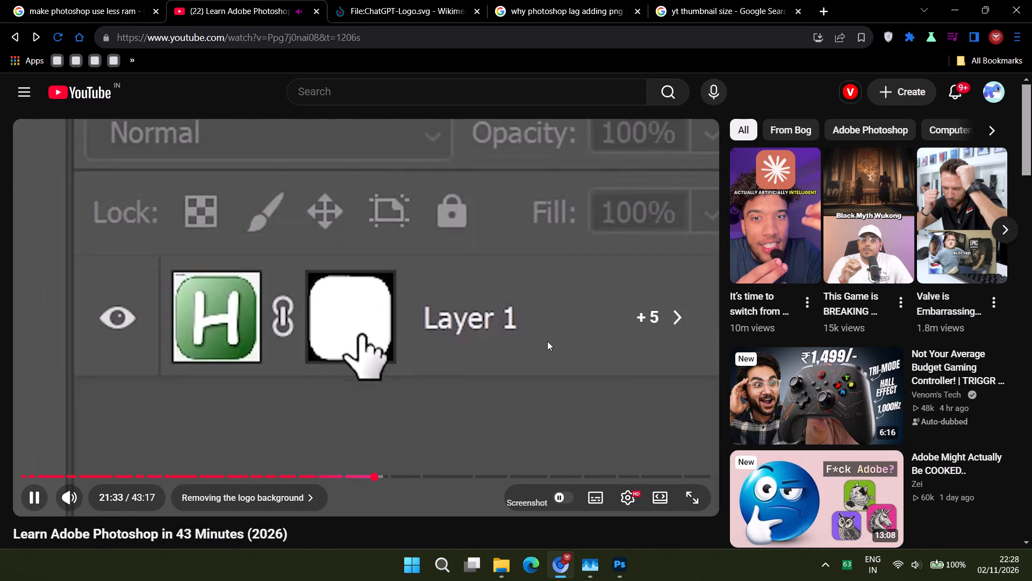
key("Right")
key("Right")
key("Right")
key("Right")
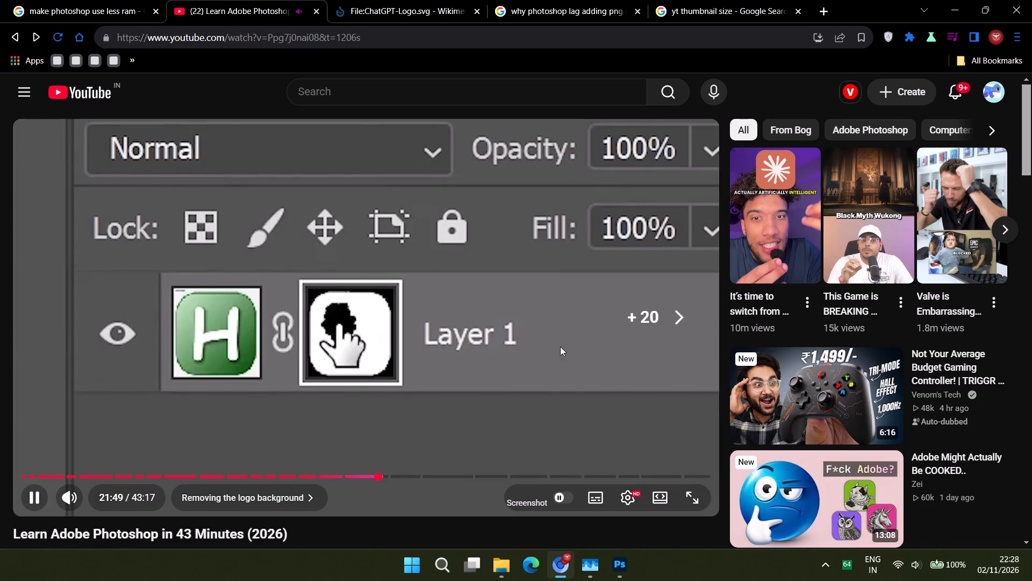
key("Right")
key("Right")
key("Right")
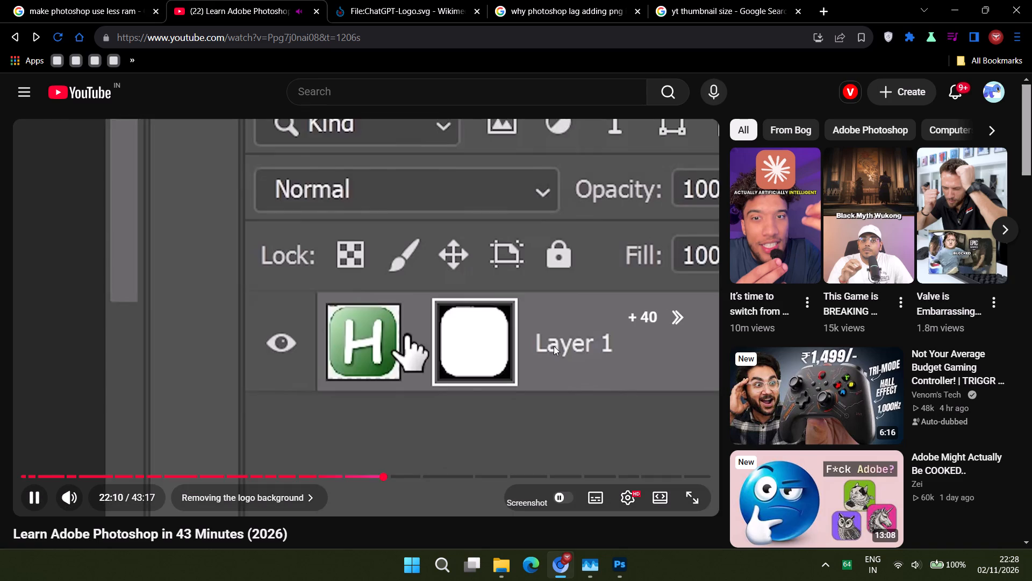
key("Right")
key("Right")
key("Right")
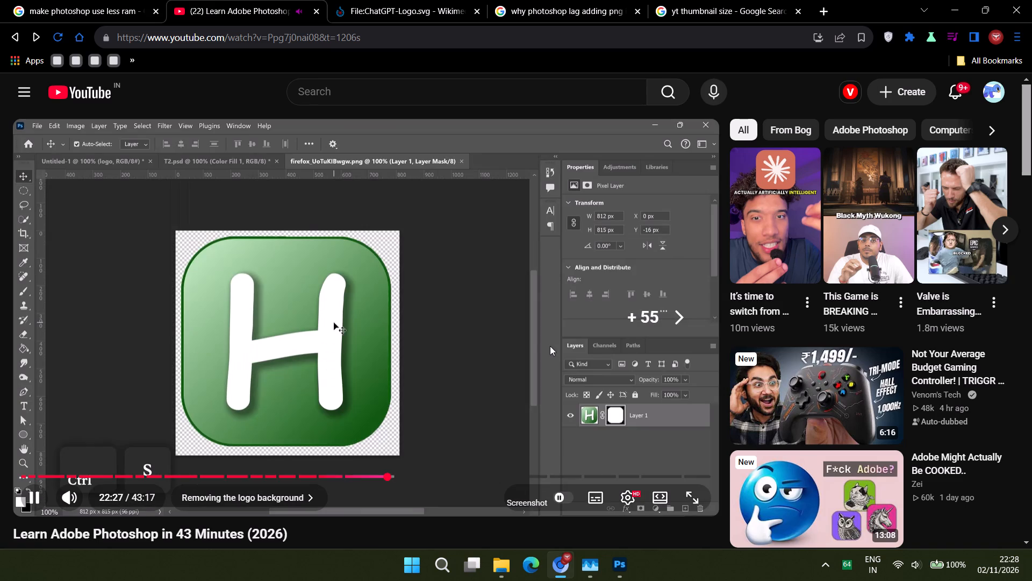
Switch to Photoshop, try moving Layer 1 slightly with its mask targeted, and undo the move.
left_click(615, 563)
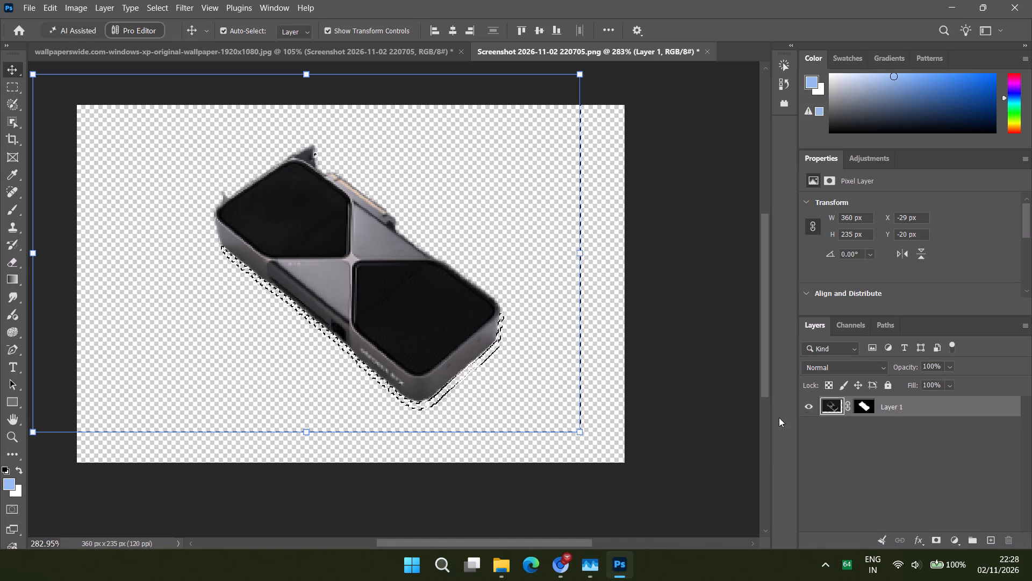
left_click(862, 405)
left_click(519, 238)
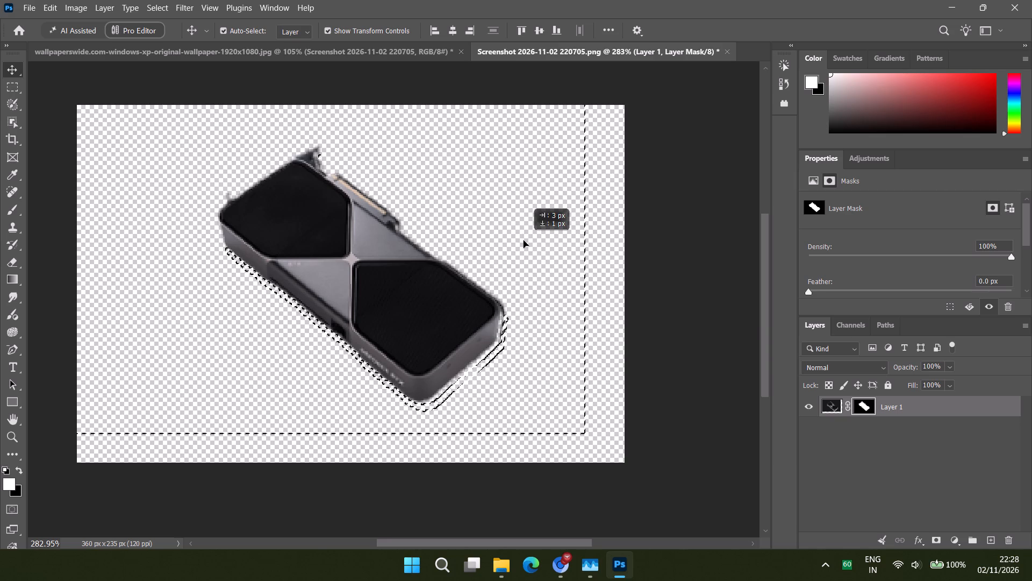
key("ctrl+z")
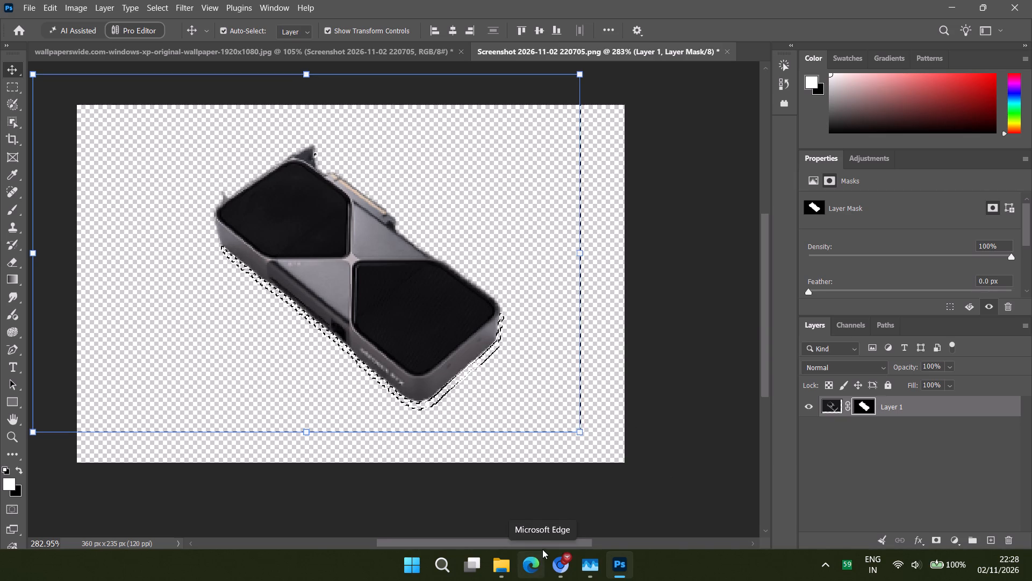
Return to the Thorium tutorial and examine how a solid fill layer is used in the "Refining logo edges" chapter.
left_click(551, 563)
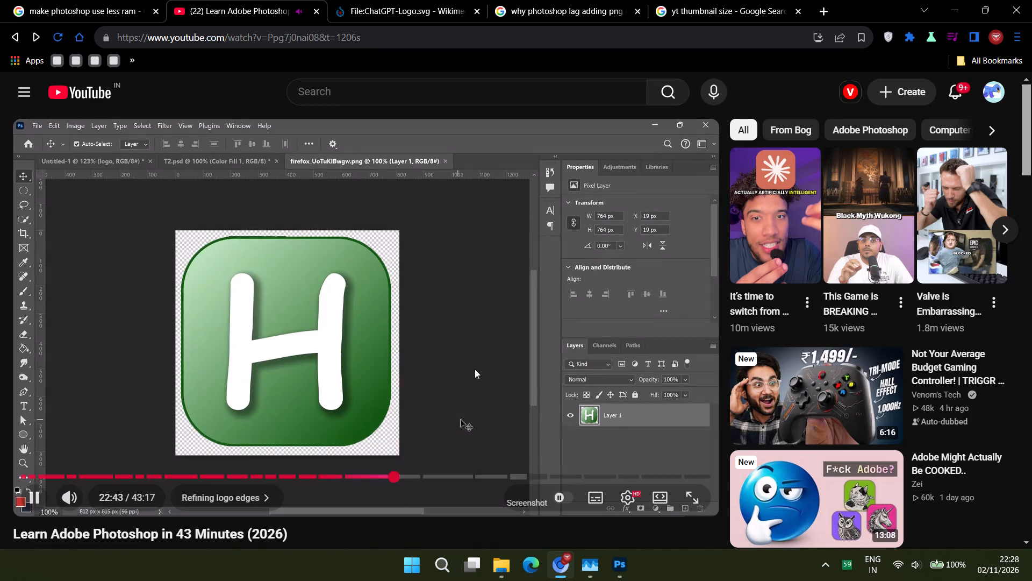
key("Right")
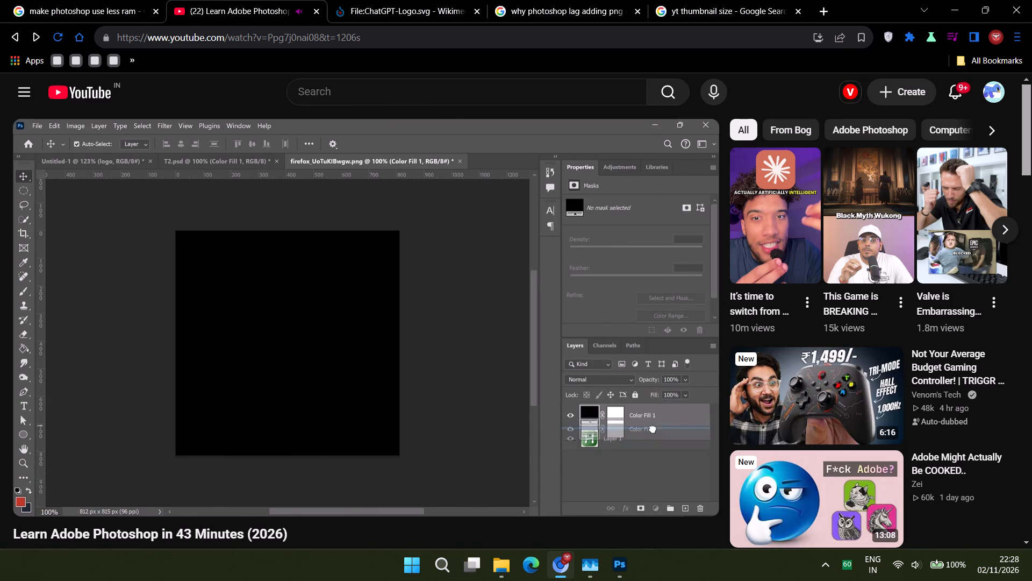
left_click(426, 332)
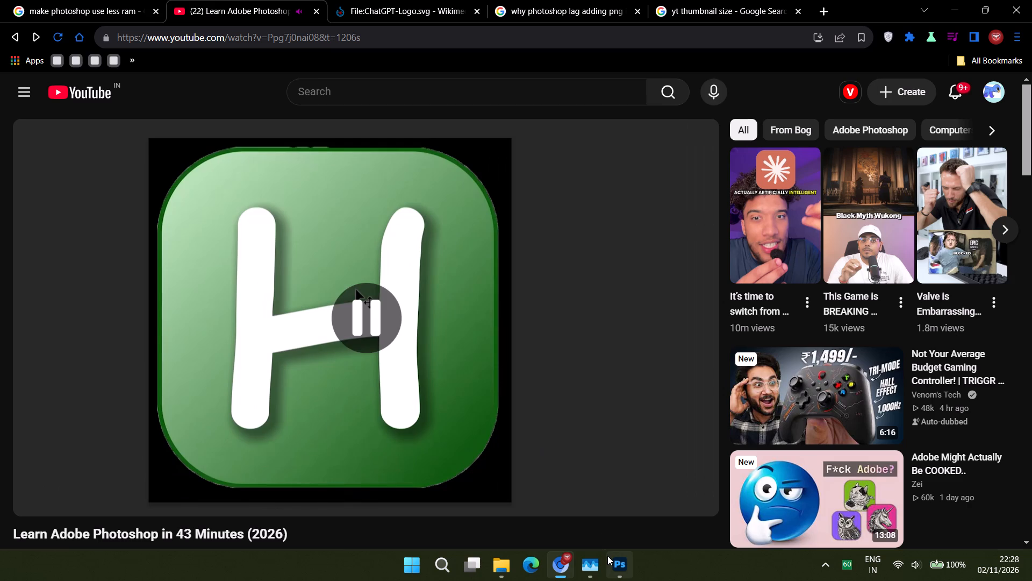
Switch to Photoshop and add a new blank layer above Layer 1.
left_click(611, 557)
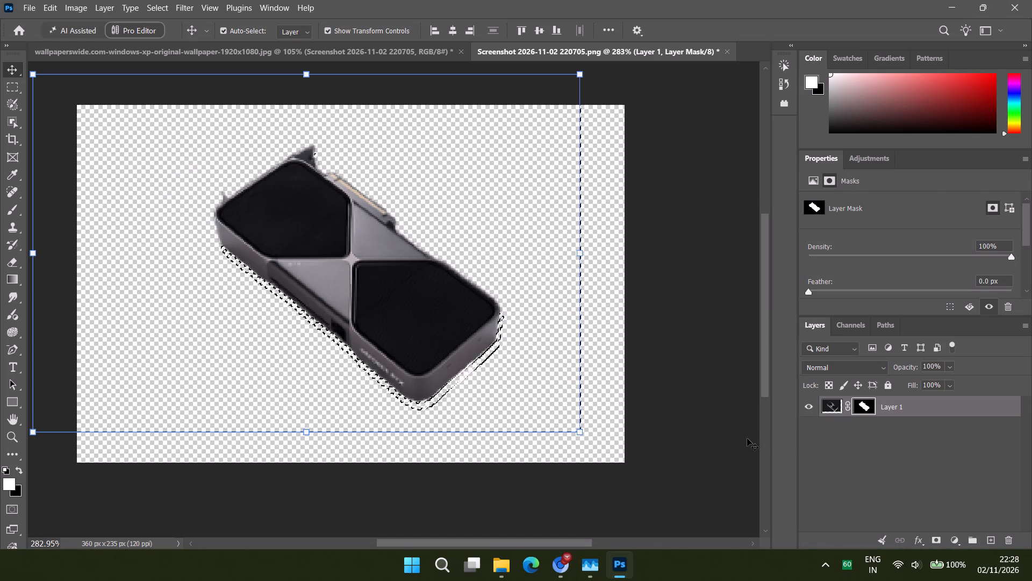
left_click(988, 543)
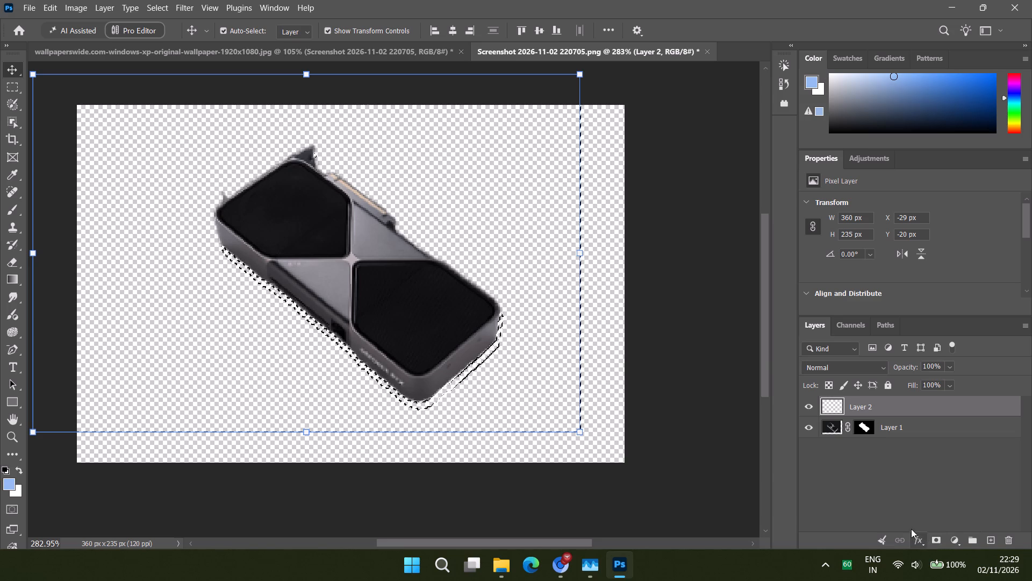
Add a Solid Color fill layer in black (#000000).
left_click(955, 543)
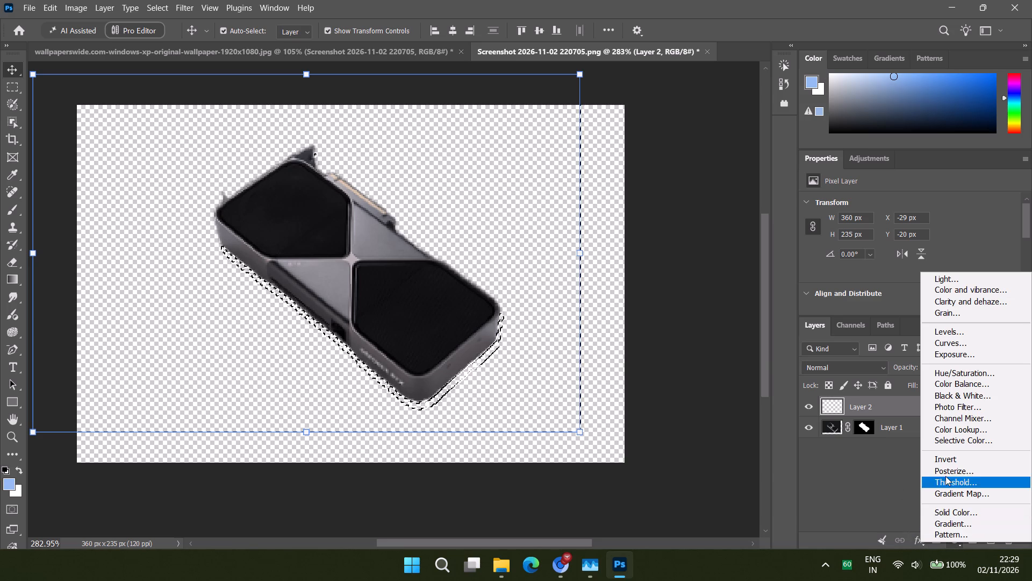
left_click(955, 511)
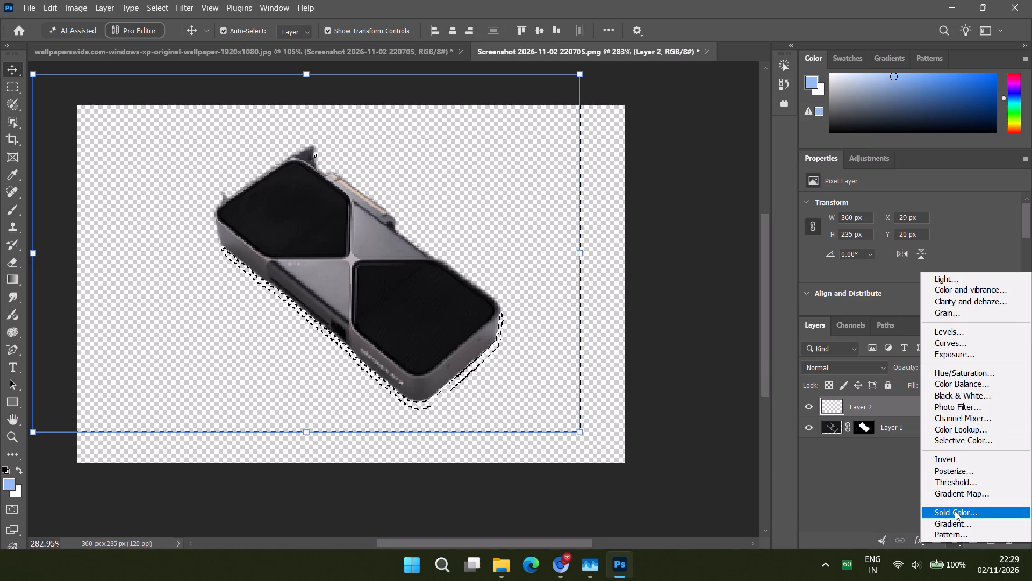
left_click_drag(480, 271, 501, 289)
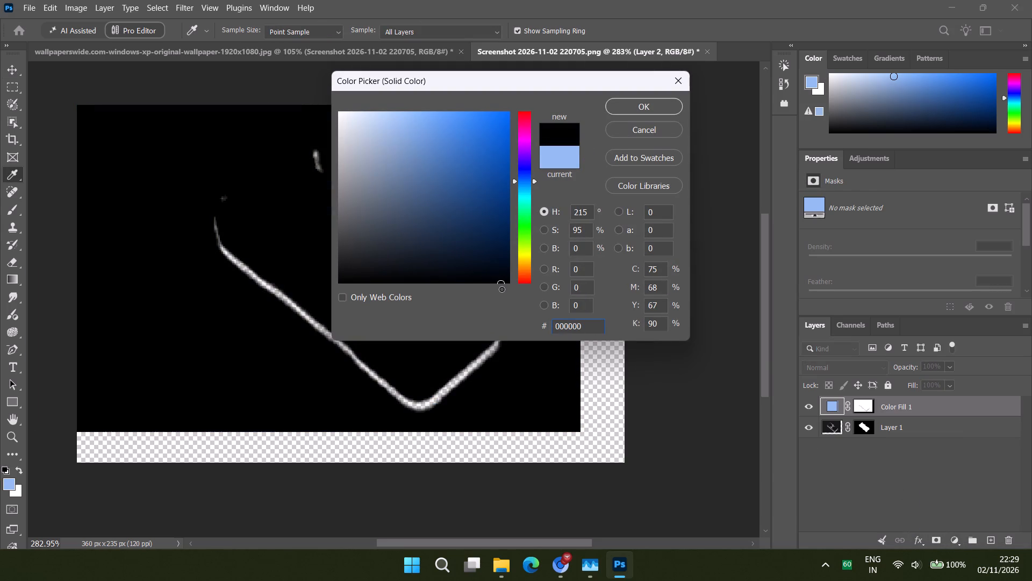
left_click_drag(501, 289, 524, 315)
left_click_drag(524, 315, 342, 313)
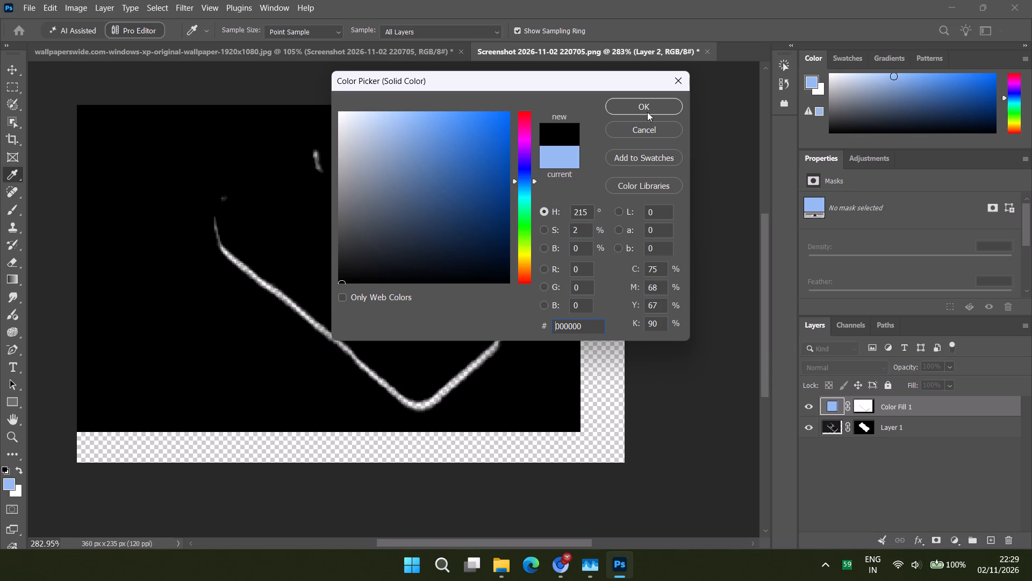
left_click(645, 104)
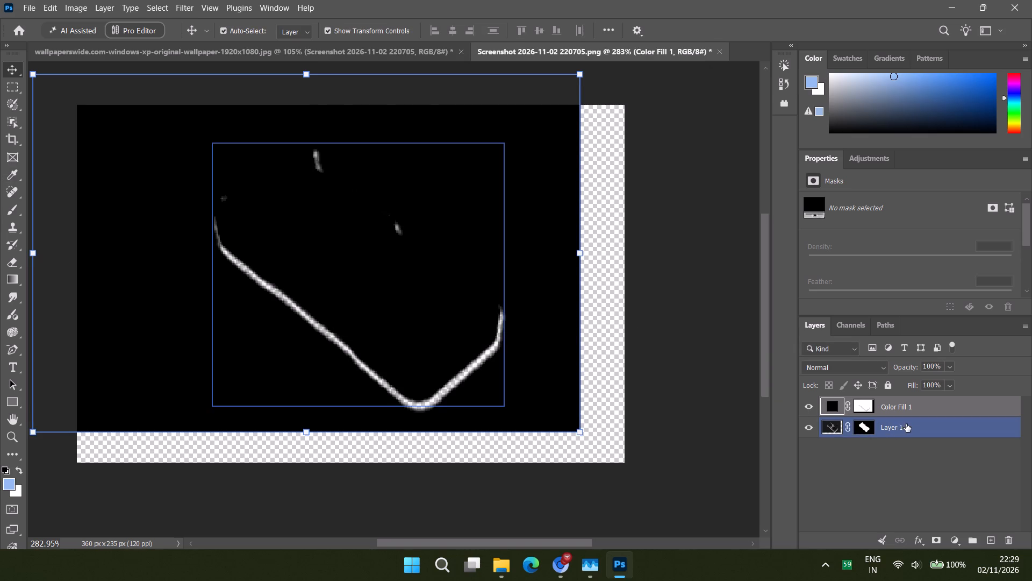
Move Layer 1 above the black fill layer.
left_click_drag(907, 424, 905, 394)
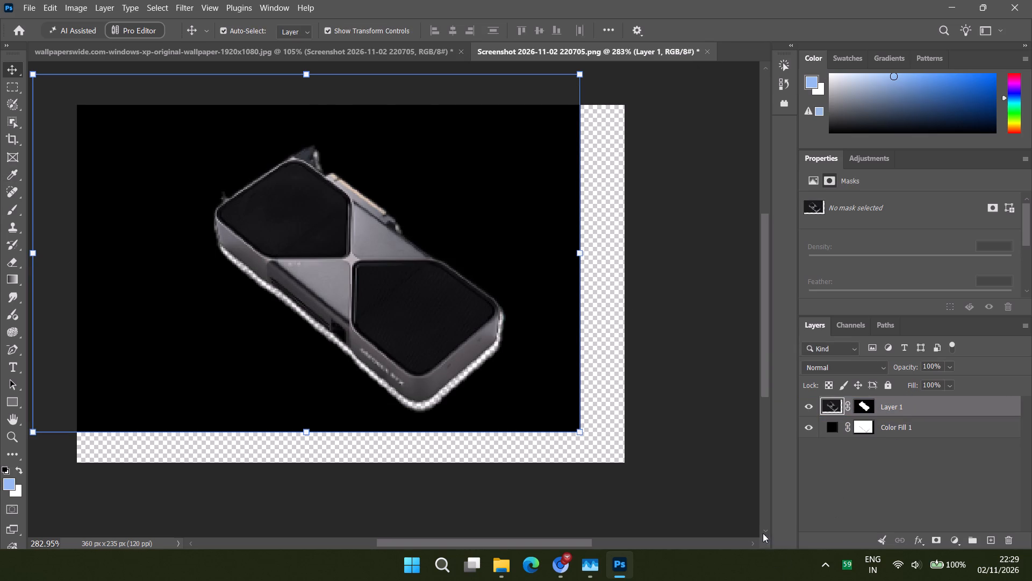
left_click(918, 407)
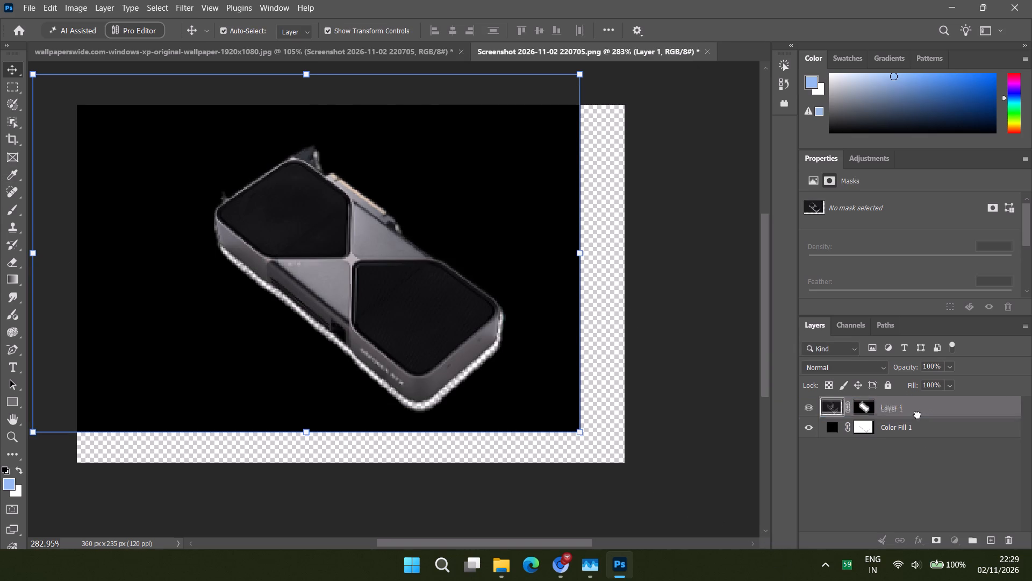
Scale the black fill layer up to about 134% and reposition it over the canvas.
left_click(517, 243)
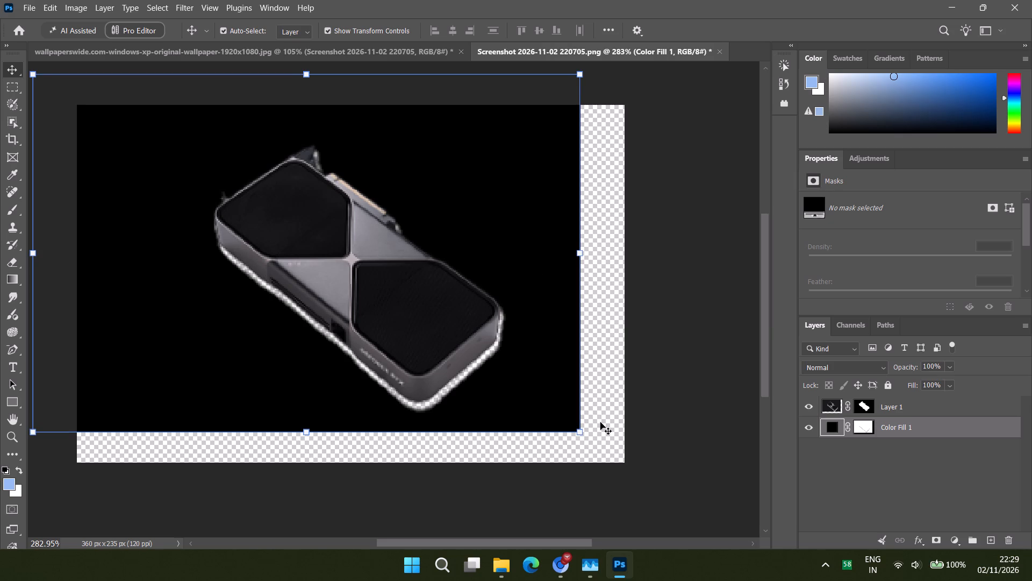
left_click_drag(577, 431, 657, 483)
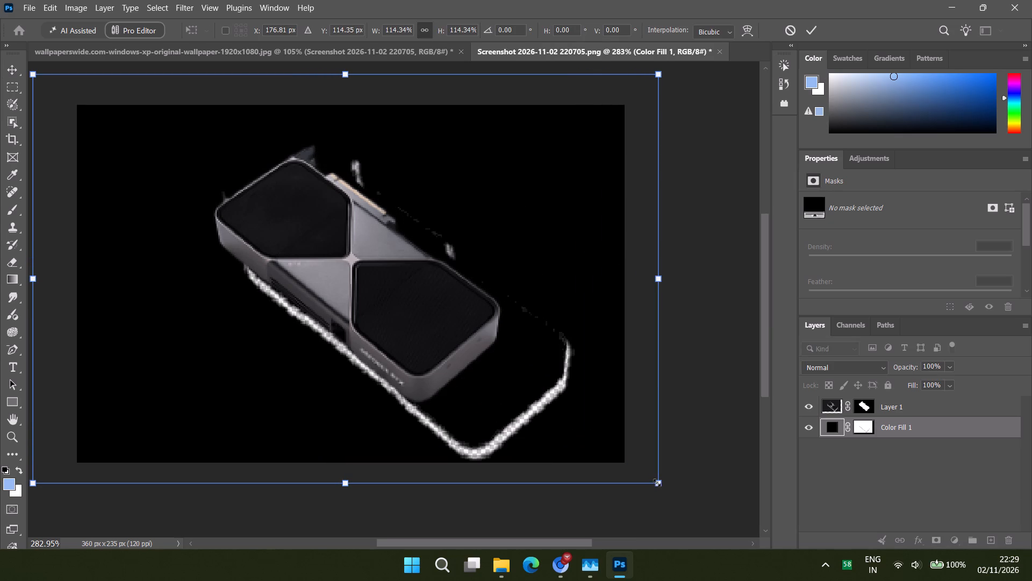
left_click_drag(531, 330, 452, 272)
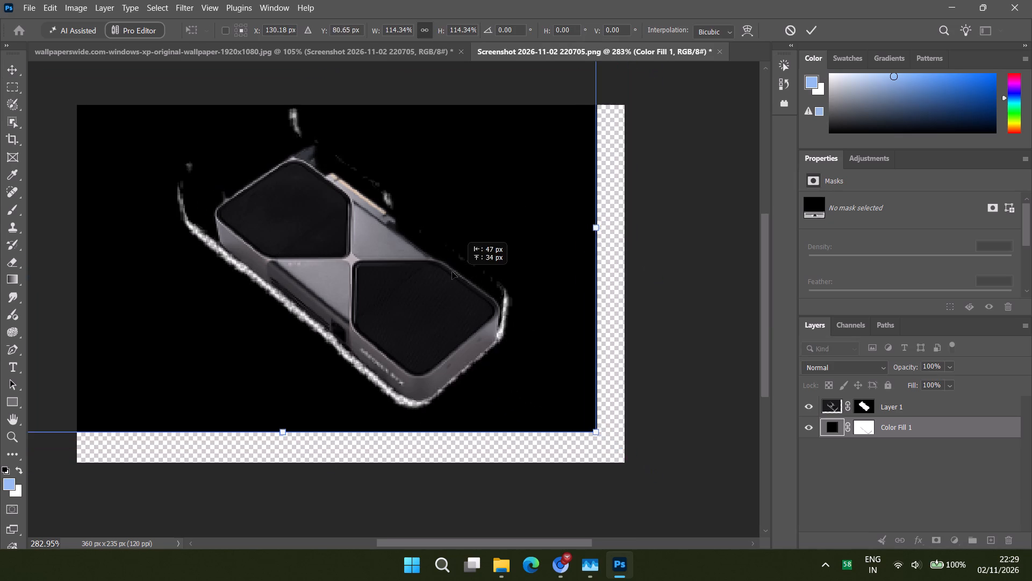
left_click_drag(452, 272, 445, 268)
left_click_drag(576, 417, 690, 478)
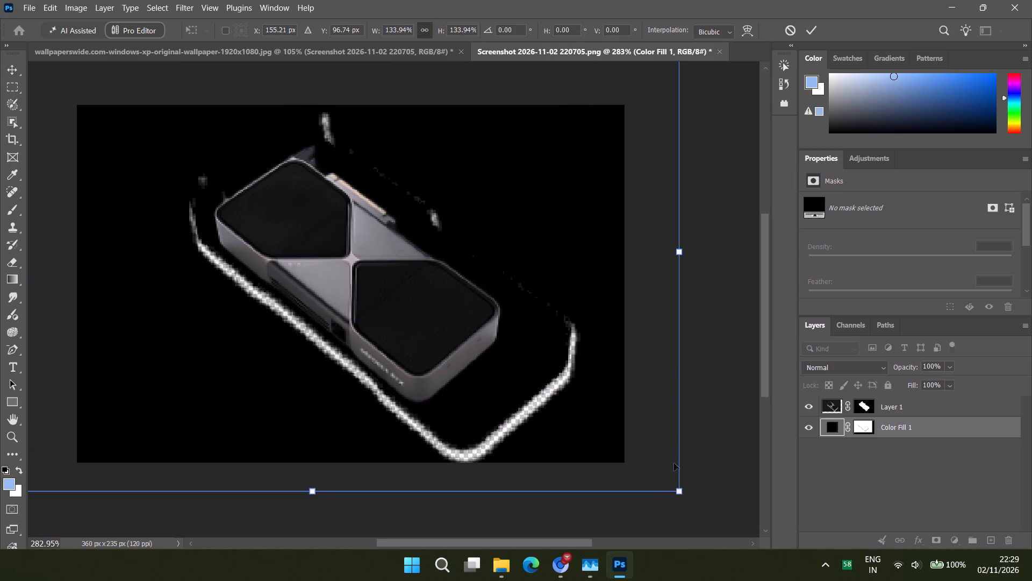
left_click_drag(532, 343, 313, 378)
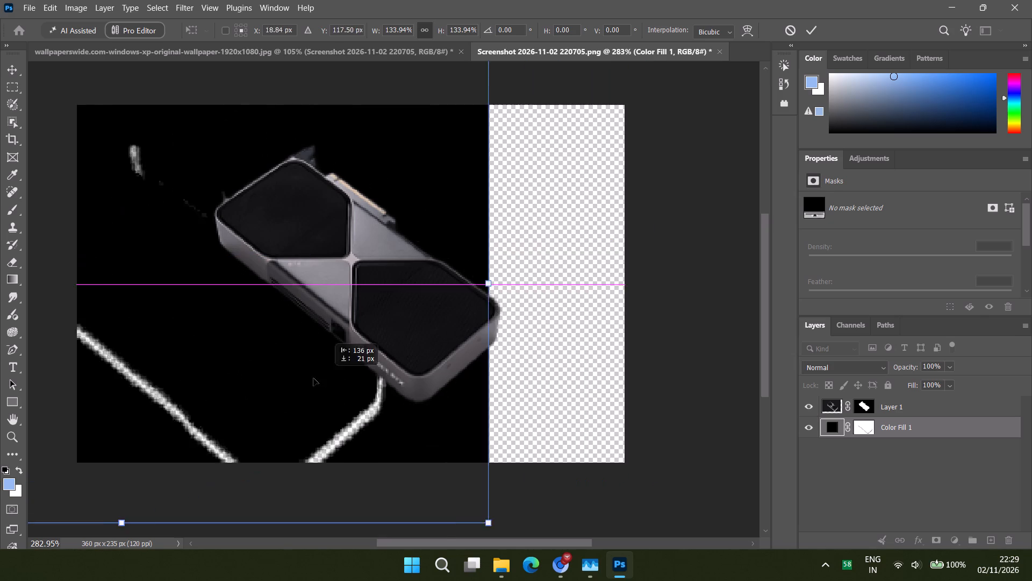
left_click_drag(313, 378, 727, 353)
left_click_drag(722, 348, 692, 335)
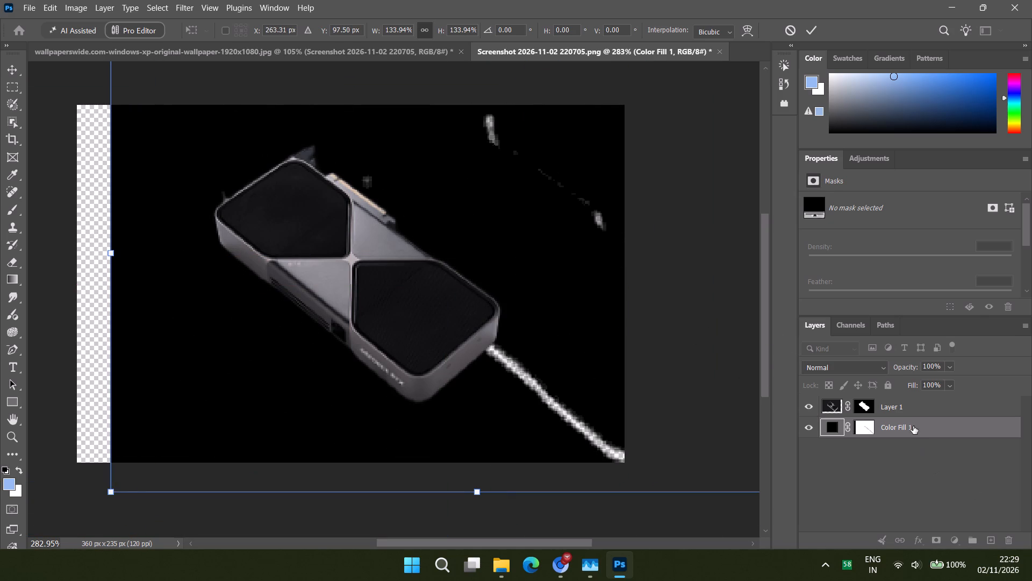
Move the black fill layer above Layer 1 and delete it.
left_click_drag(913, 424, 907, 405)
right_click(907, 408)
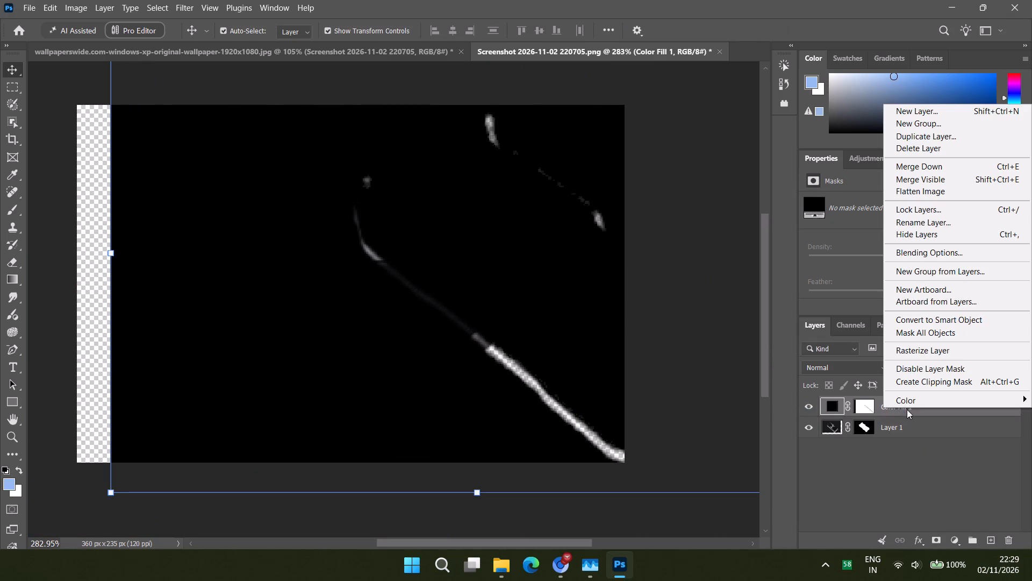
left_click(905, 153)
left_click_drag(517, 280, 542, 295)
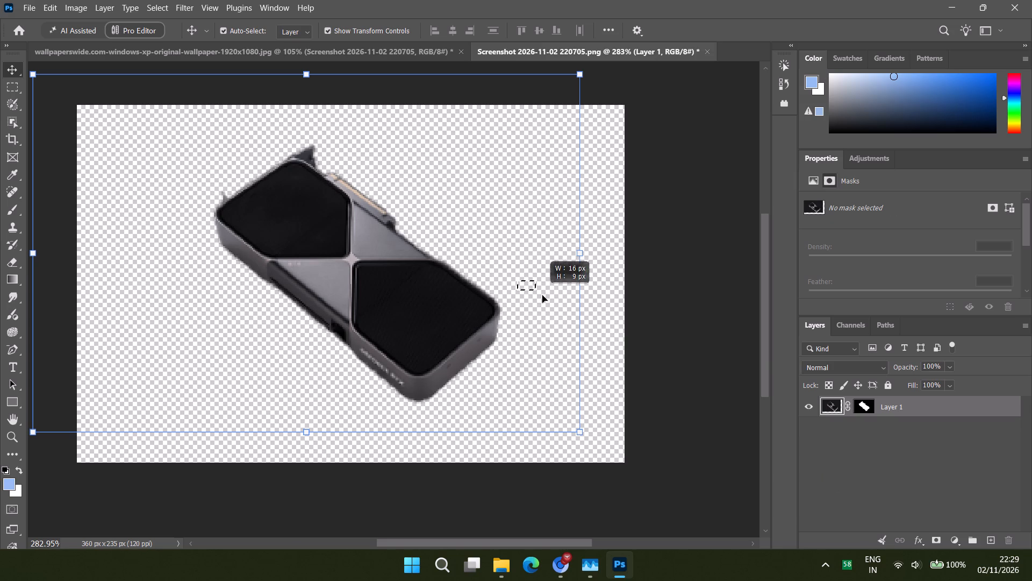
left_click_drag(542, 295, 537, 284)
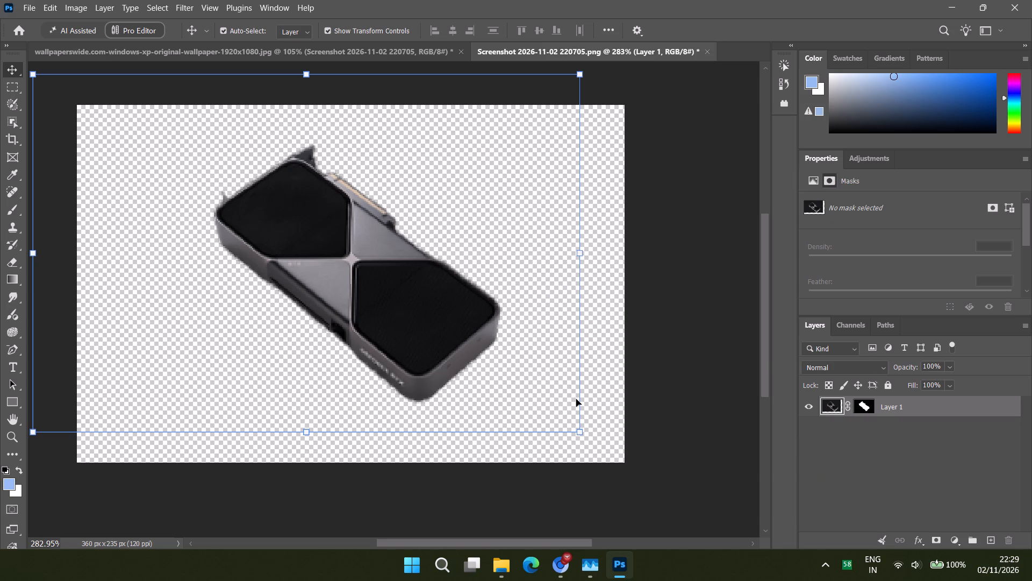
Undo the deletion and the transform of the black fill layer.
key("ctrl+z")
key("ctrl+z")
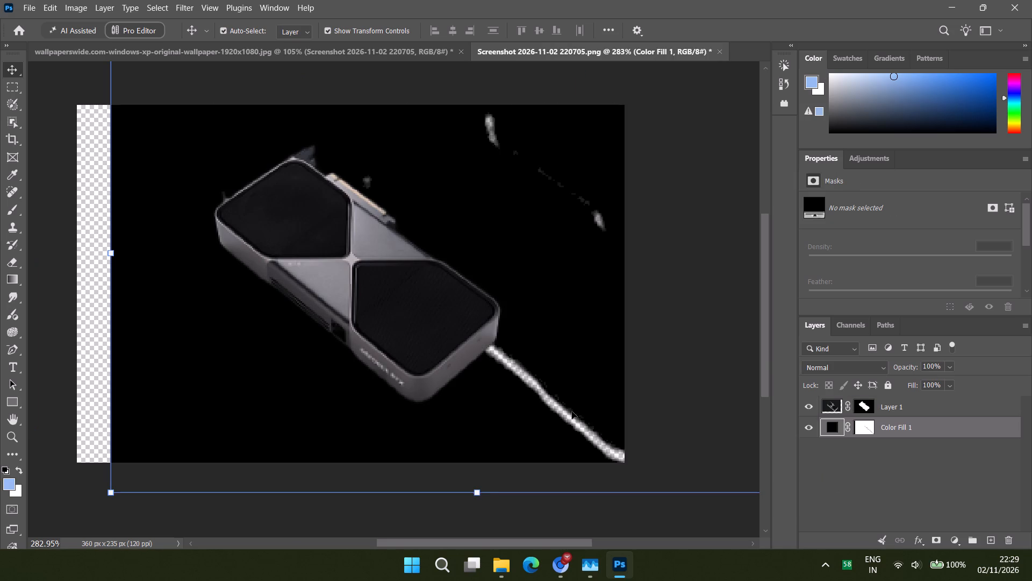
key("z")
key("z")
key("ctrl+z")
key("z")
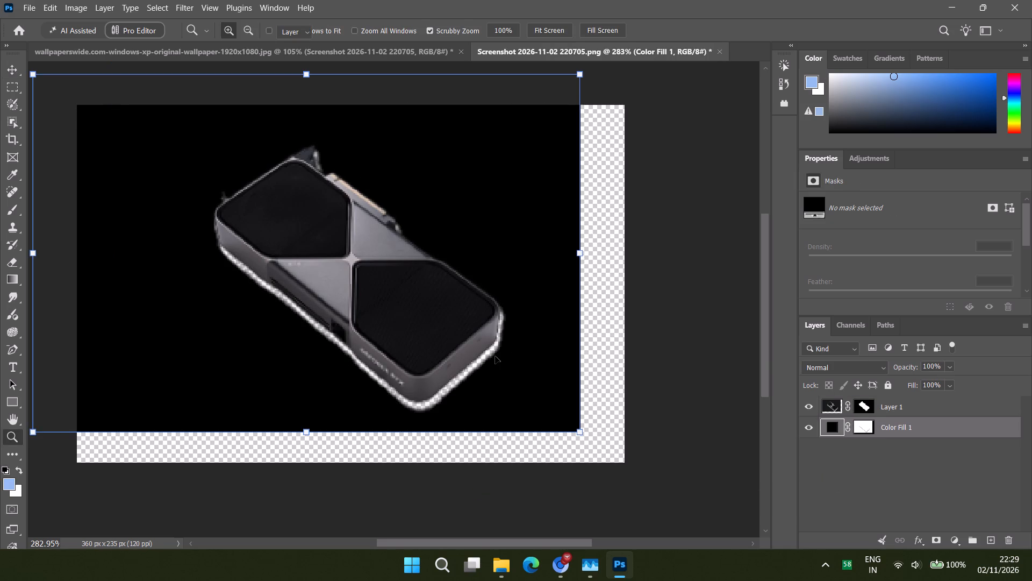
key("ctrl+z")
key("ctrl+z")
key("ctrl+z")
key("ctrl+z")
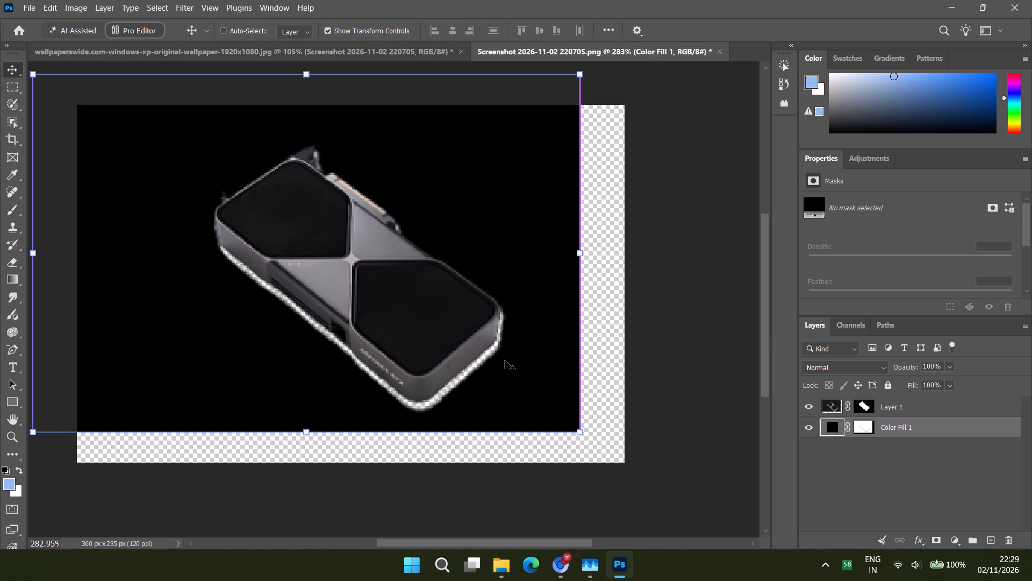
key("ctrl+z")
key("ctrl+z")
Delete the black fill layer, keeping only Layer 1 with its mask.
left_click_drag(912, 431, 909, 407)
left_click_drag(888, 430, 1012, 543)
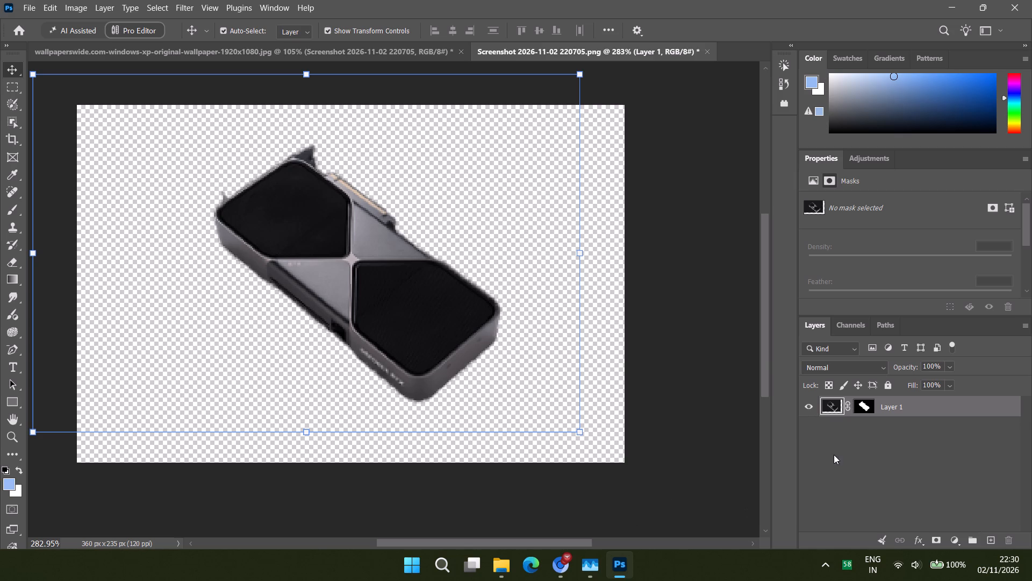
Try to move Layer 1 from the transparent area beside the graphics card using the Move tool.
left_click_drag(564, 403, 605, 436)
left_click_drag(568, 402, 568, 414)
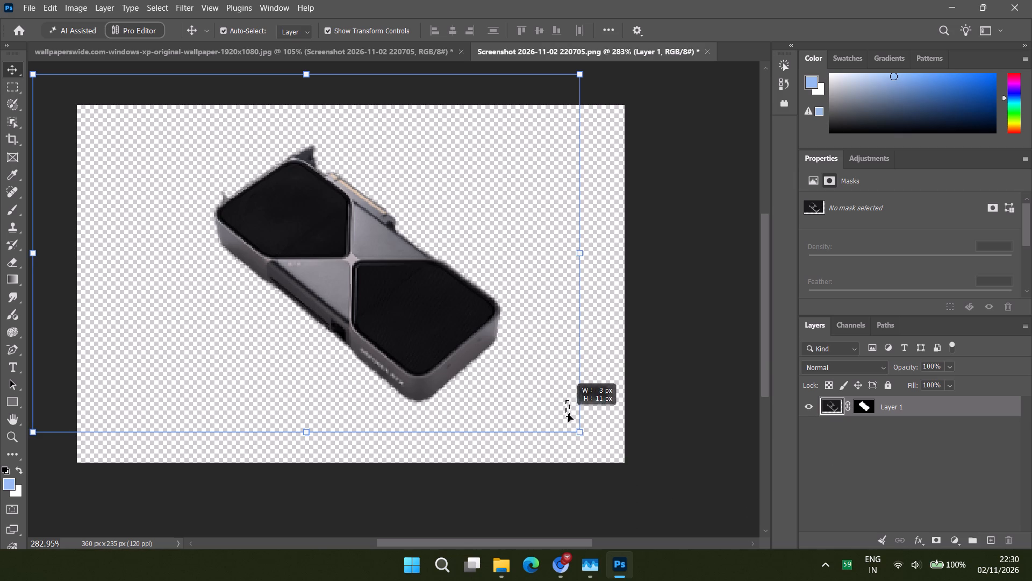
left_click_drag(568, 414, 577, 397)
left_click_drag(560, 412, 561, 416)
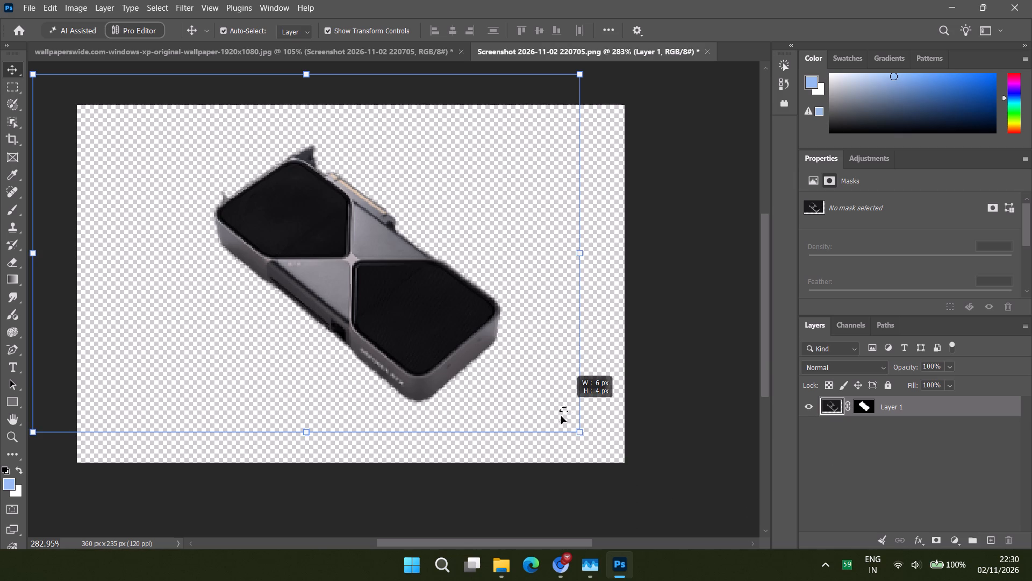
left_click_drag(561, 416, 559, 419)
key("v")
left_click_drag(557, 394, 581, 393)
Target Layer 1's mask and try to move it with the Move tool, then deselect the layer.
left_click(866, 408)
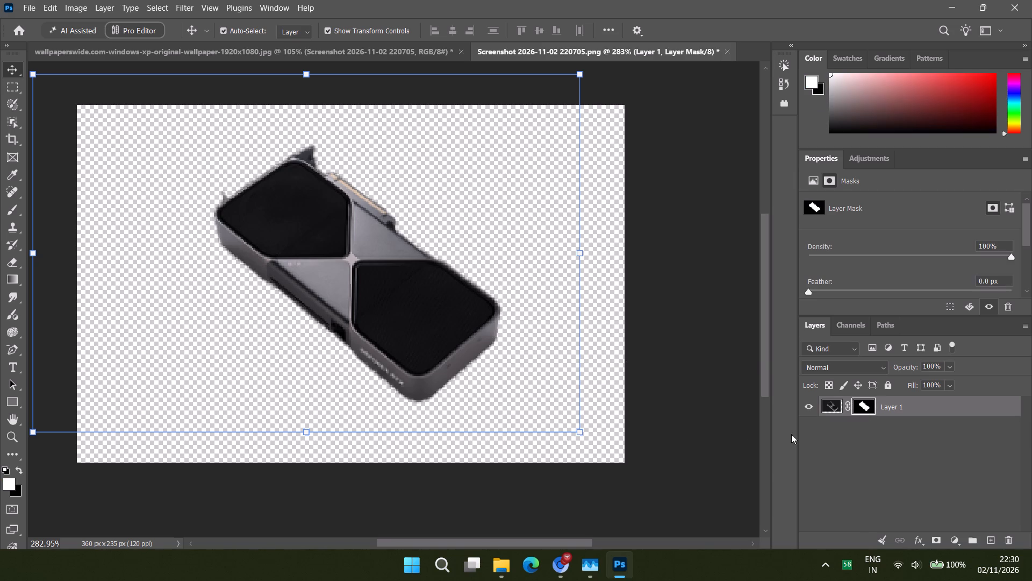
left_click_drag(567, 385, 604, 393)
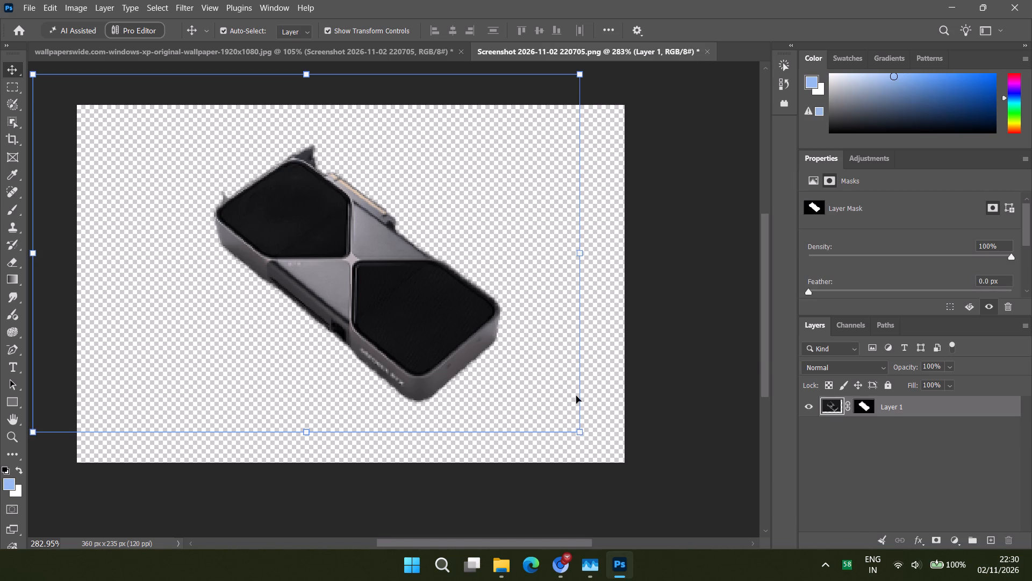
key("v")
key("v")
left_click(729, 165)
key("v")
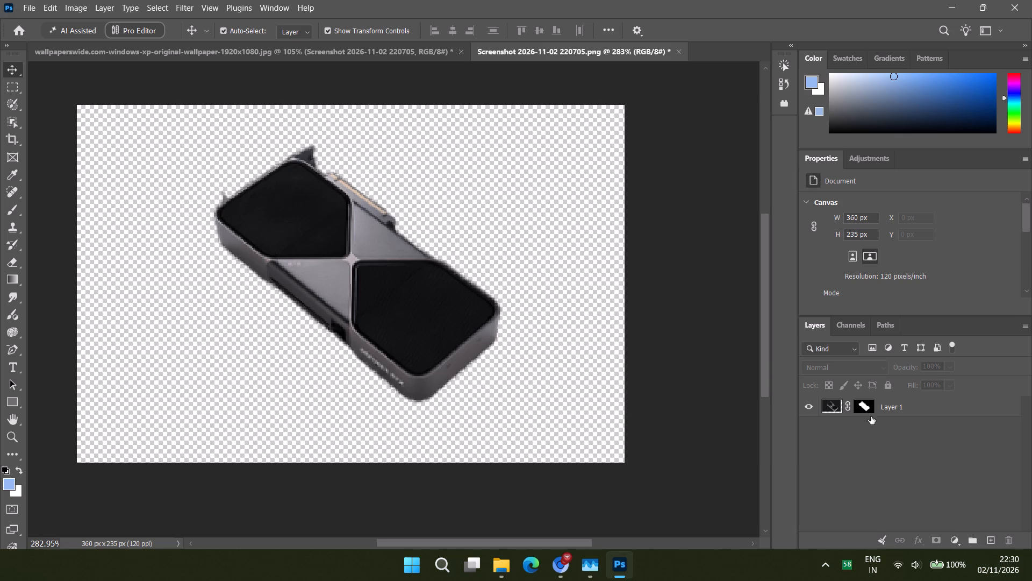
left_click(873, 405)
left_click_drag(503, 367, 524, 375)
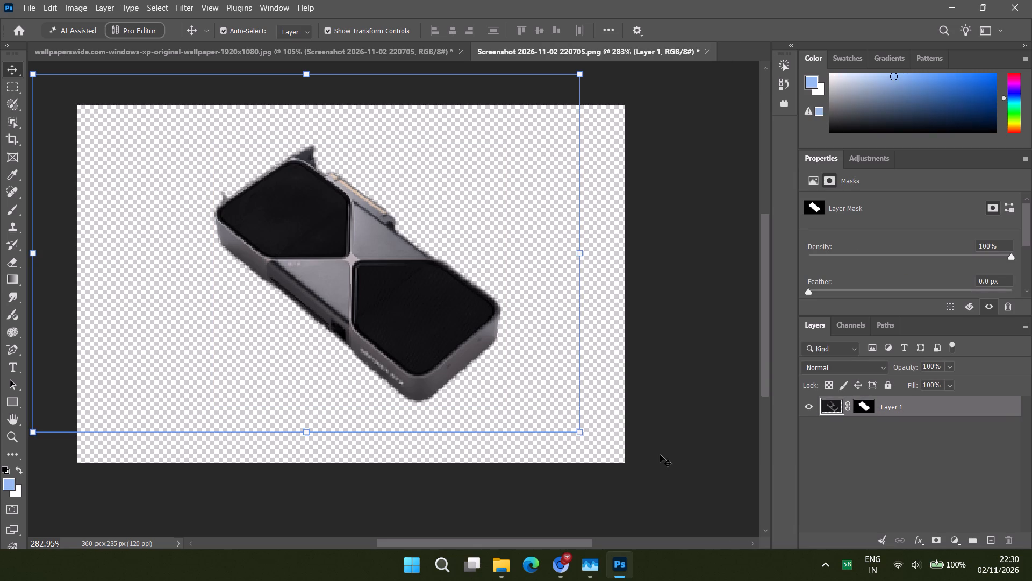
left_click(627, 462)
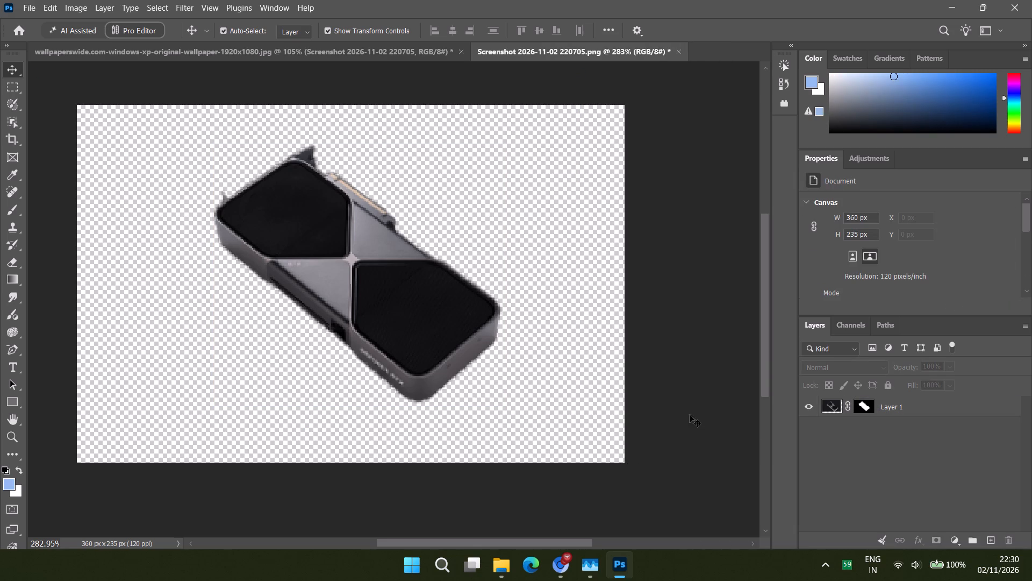
Switch to the Thorium tutorial, go back to the "Removing the logo background" chapter and examine how the mask is painted.
left_click(550, 563)
left_click(553, 374)
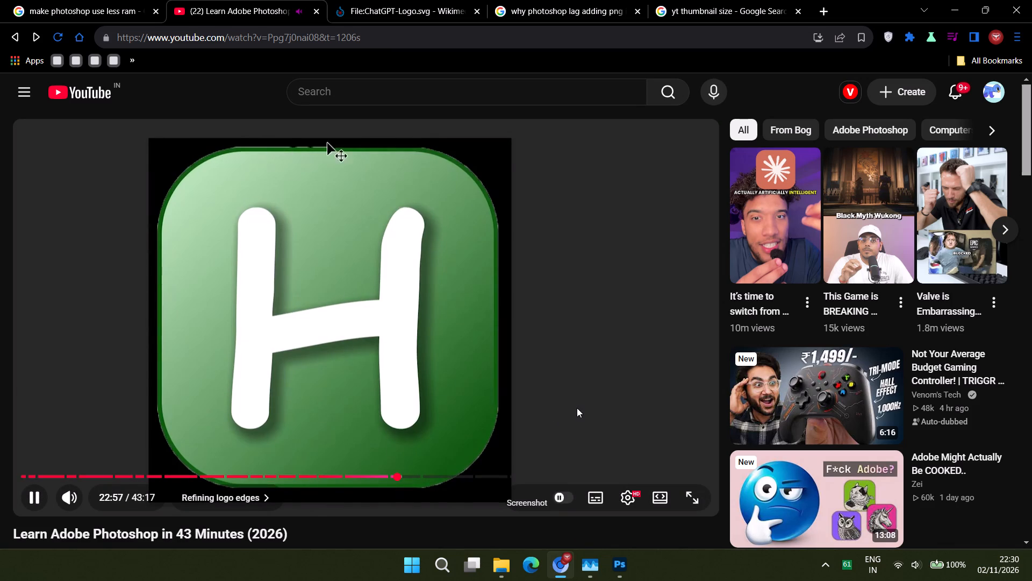
key("Left")
key("Left")
key("Left")
key("Left")
key("Left")
key("Left")
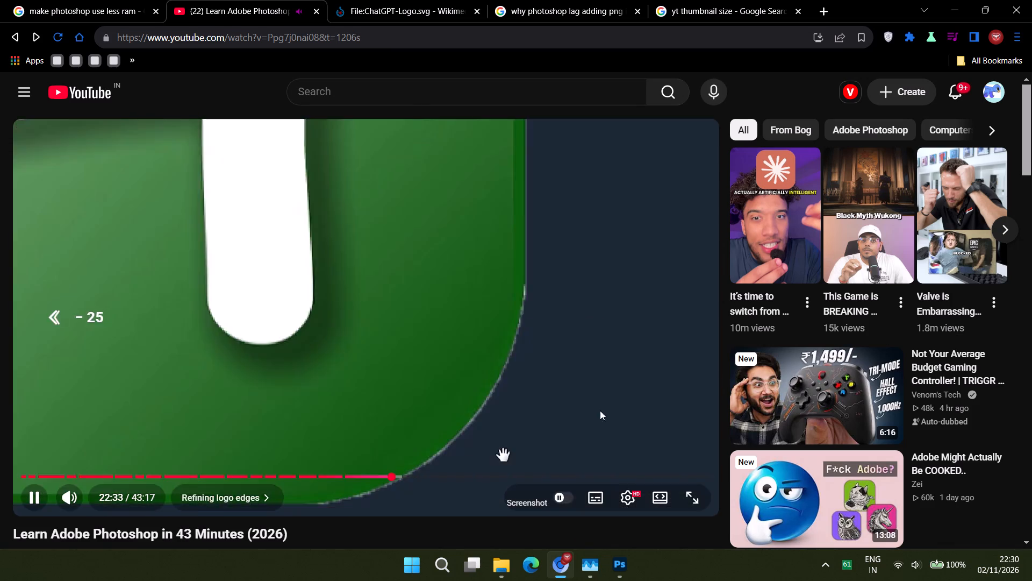
key("Left")
key("Left")
key("Left")
key("Left")
key("Left")
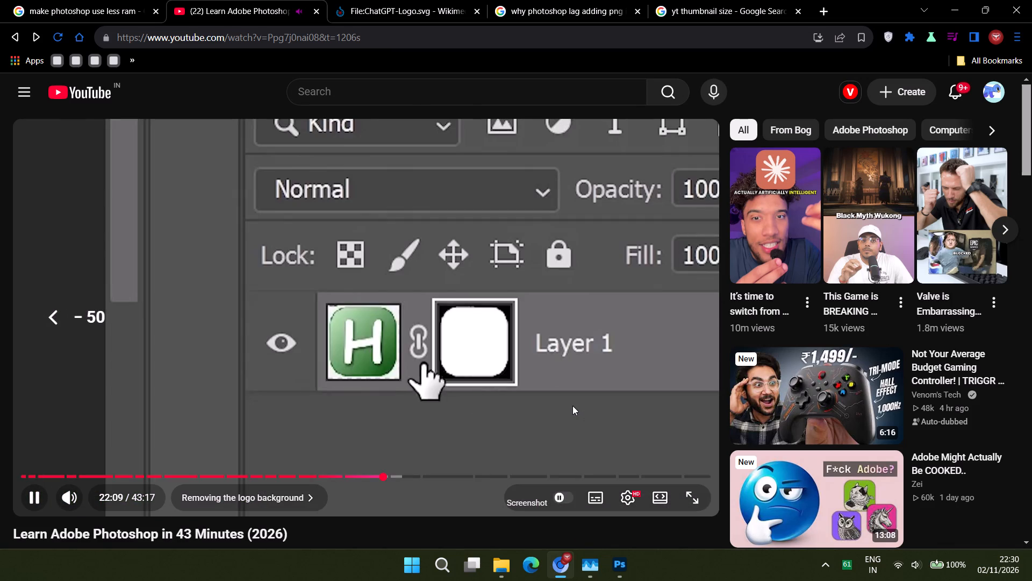
key("Left")
key("Left")
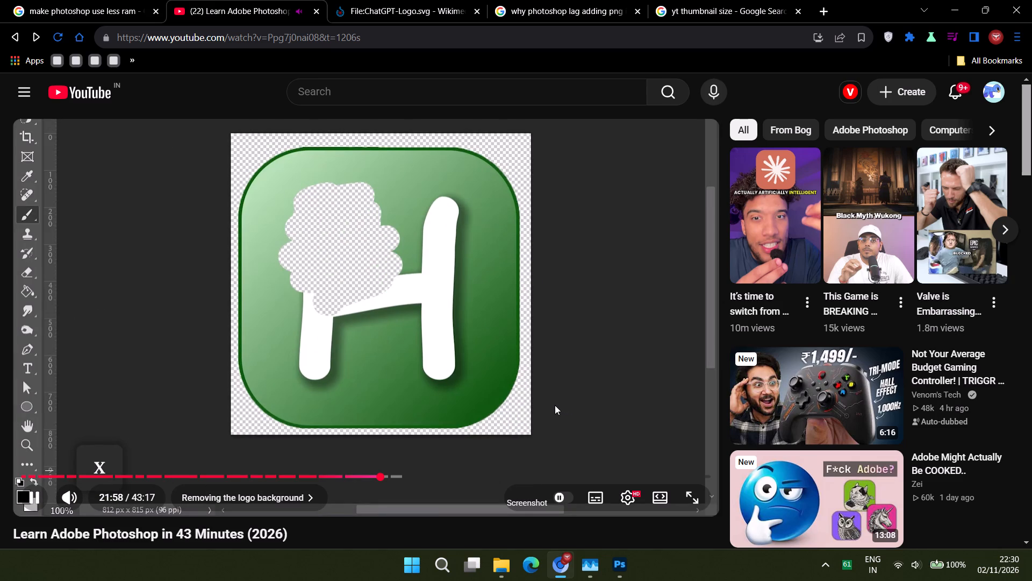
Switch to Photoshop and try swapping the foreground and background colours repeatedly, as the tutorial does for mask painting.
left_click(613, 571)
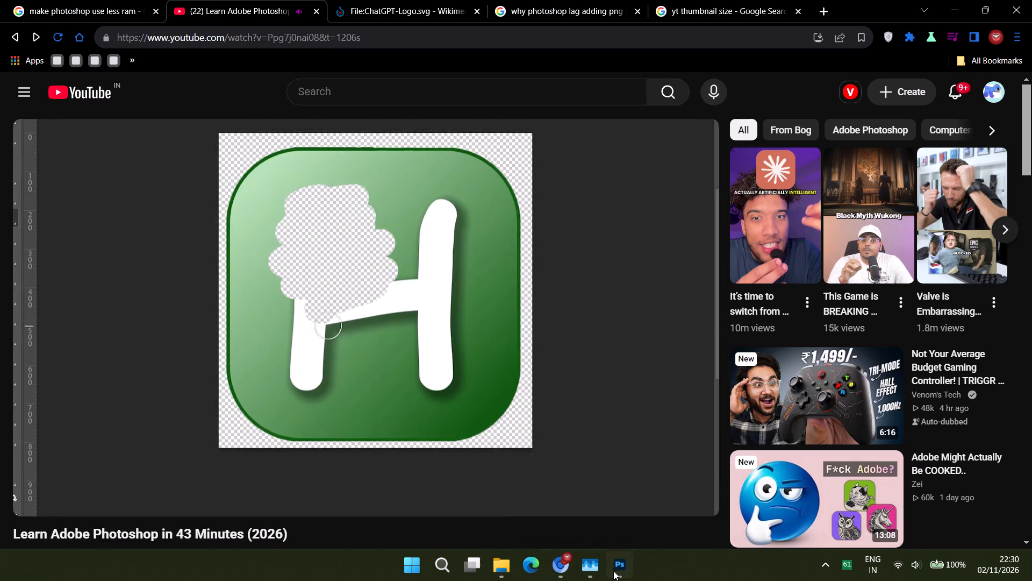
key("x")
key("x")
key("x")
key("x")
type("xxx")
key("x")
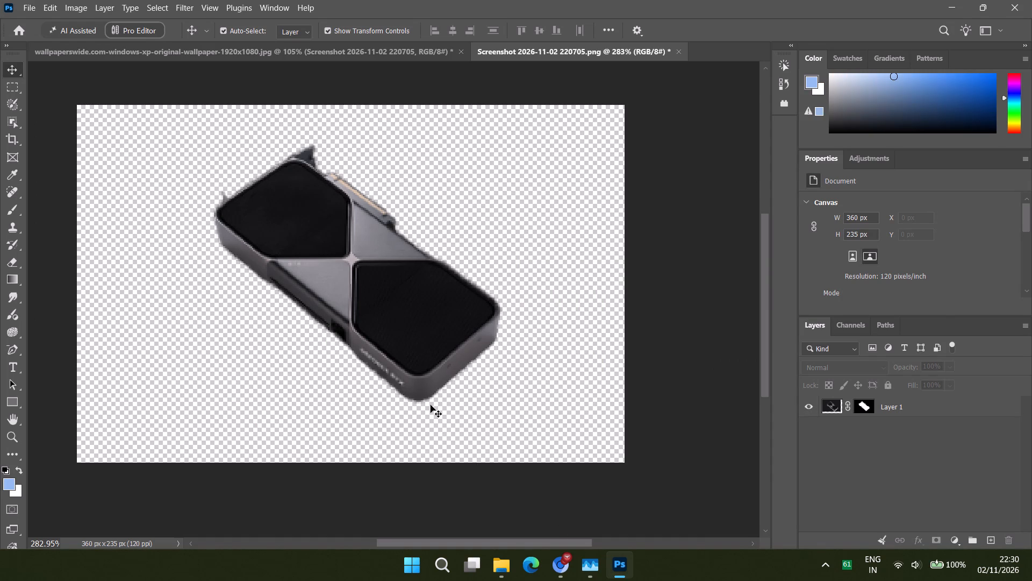
Return to the Thorium tutorial and examine how the layer mask is handled and moved separately from the layer.
left_click(562, 569)
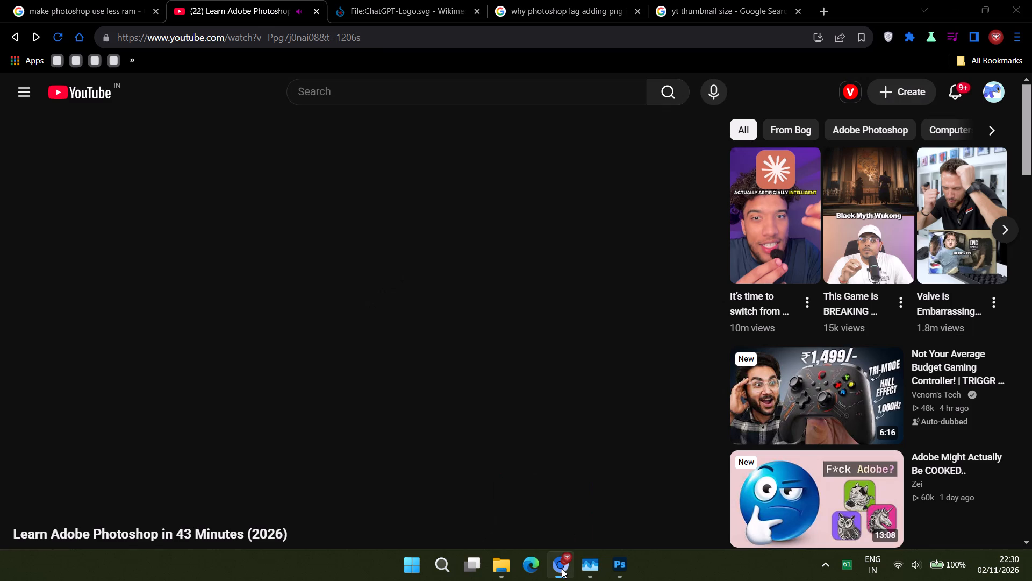
left_click(690, 278)
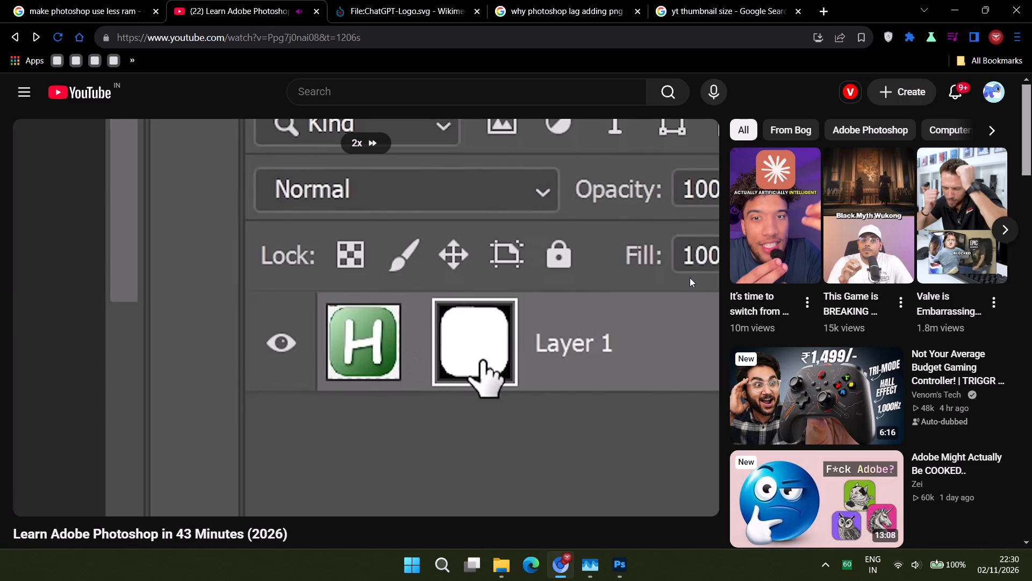
left_click(674, 280)
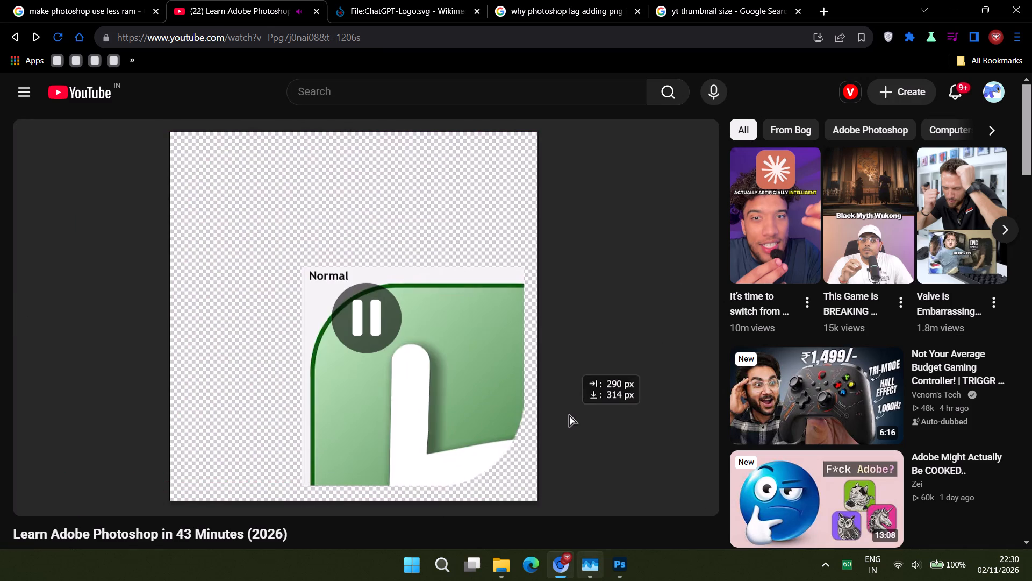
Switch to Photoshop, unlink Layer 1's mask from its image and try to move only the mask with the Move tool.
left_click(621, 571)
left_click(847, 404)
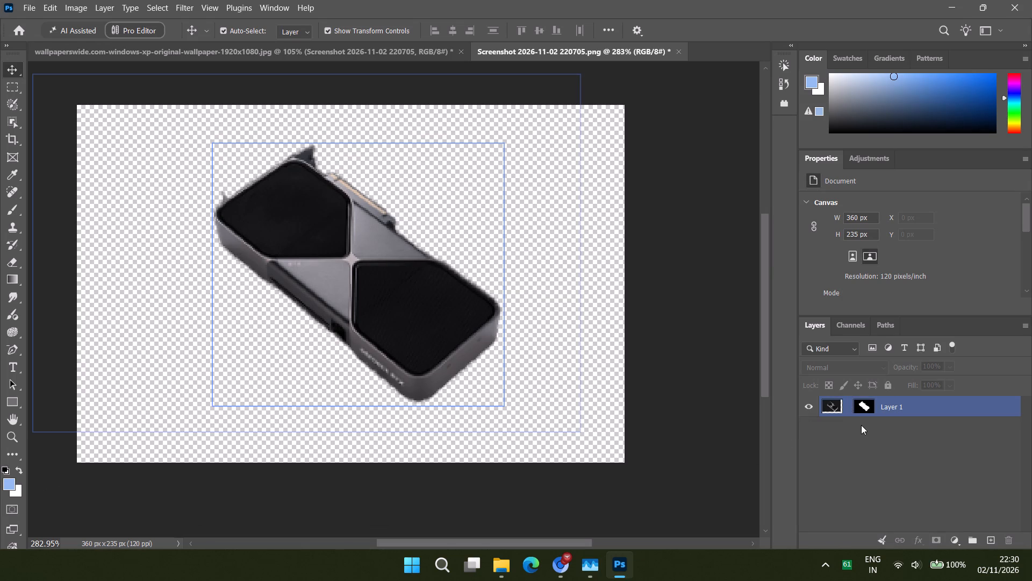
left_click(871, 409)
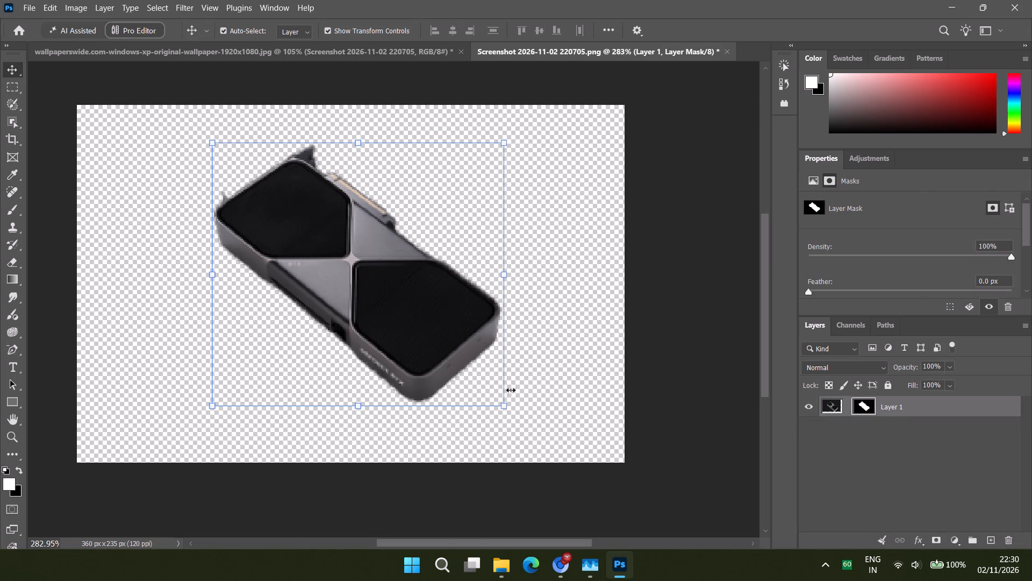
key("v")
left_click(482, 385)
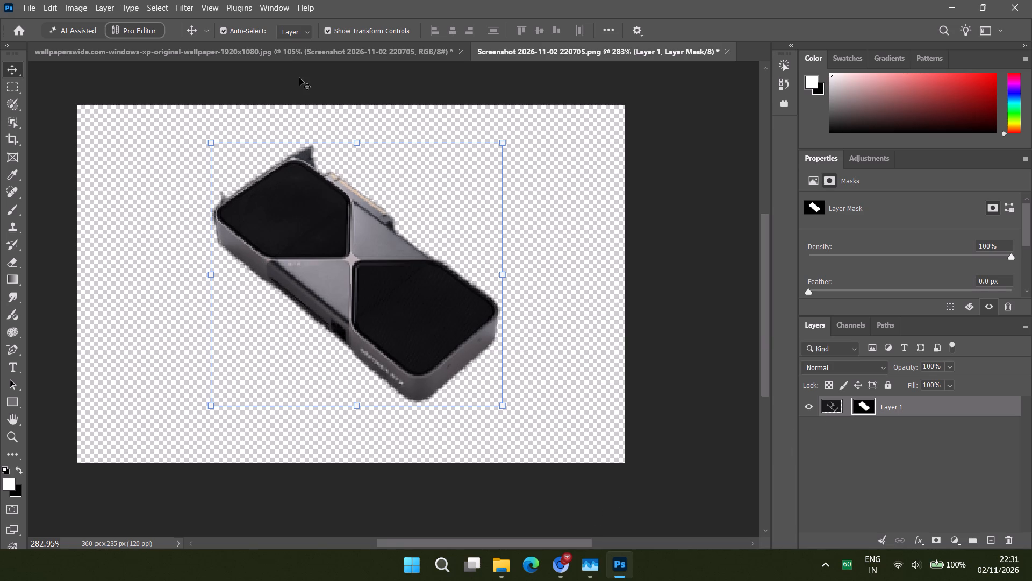
Close the Screenshot 2026-11-02 220705.png document without saving its changes.
left_click(331, 56)
left_click(729, 53)
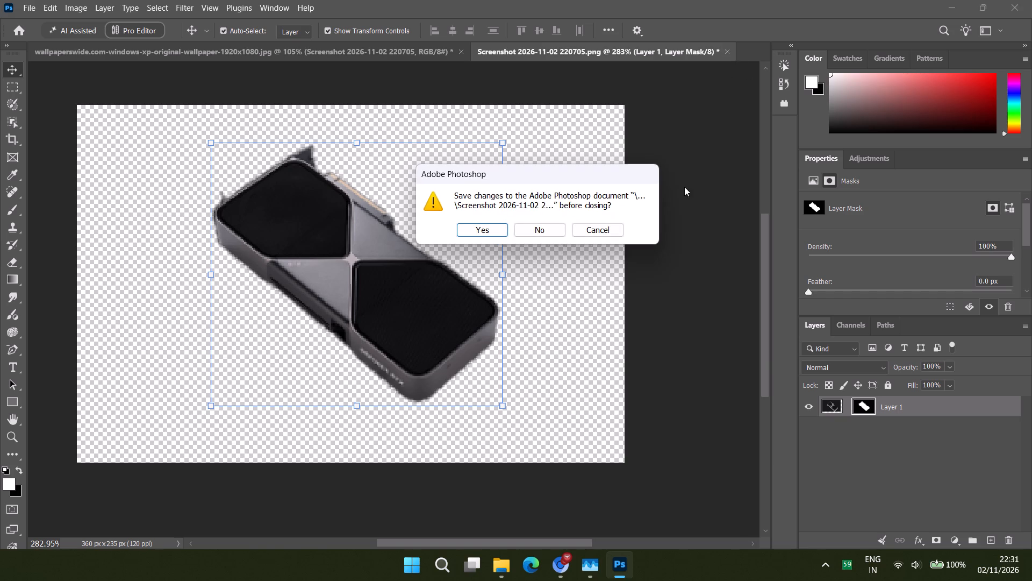
left_click(547, 224)
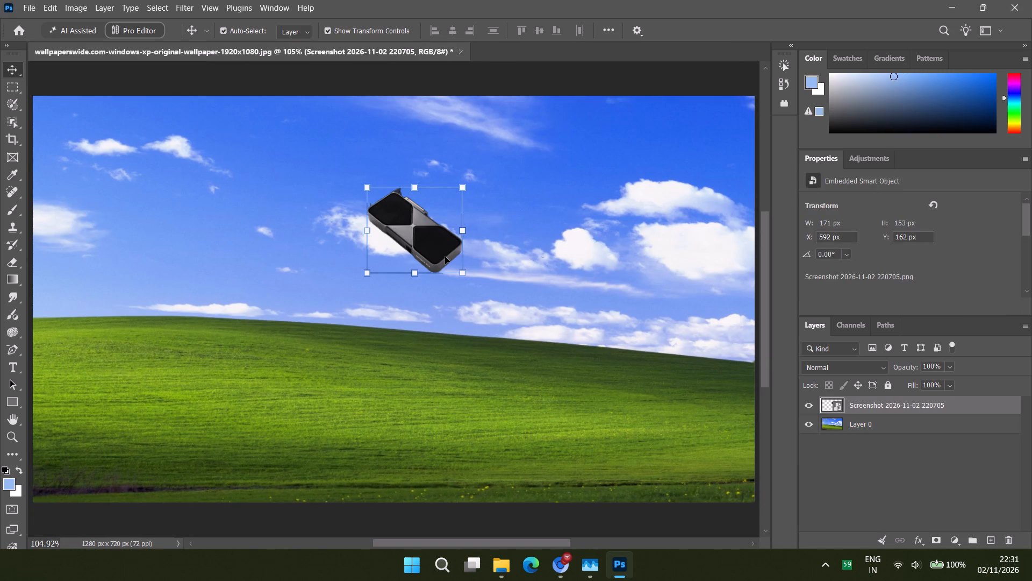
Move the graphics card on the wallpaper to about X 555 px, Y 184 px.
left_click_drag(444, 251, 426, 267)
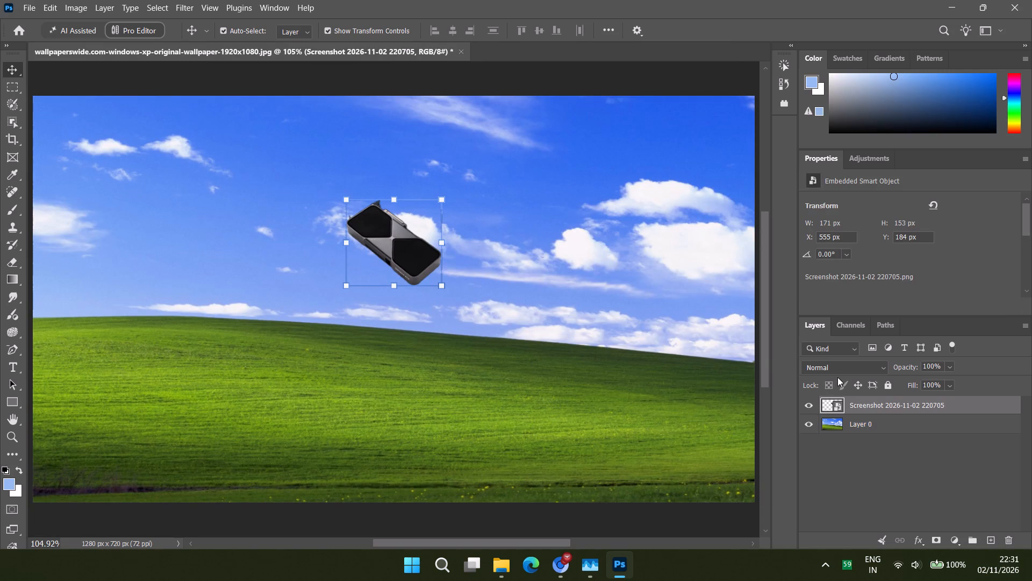
right_click(875, 402)
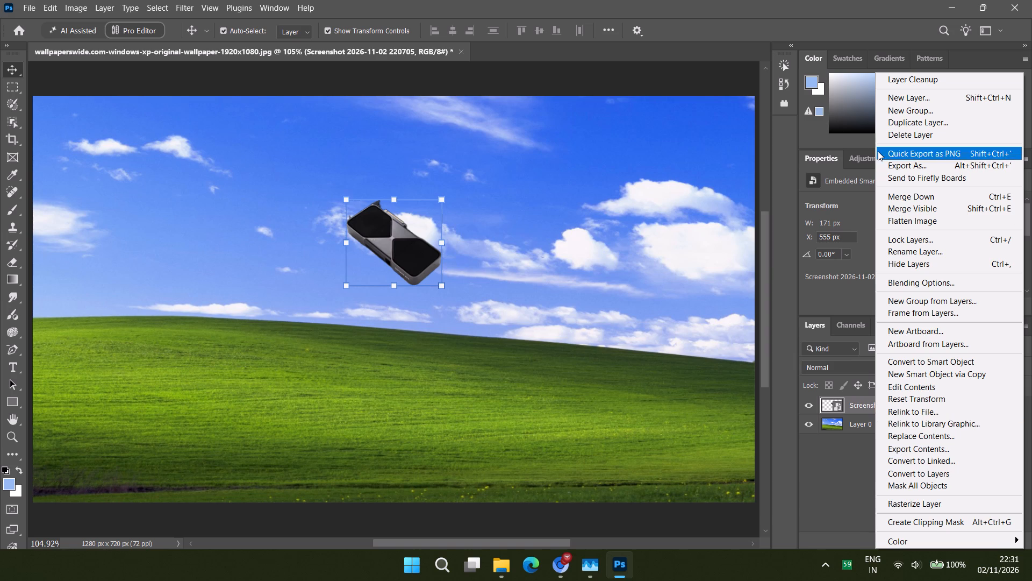
left_click(895, 135)
Switch to Thorium, search Google for "big gpu png" in a new tab and open the PNGWing "Gpu png images" result.
left_click(570, 569)
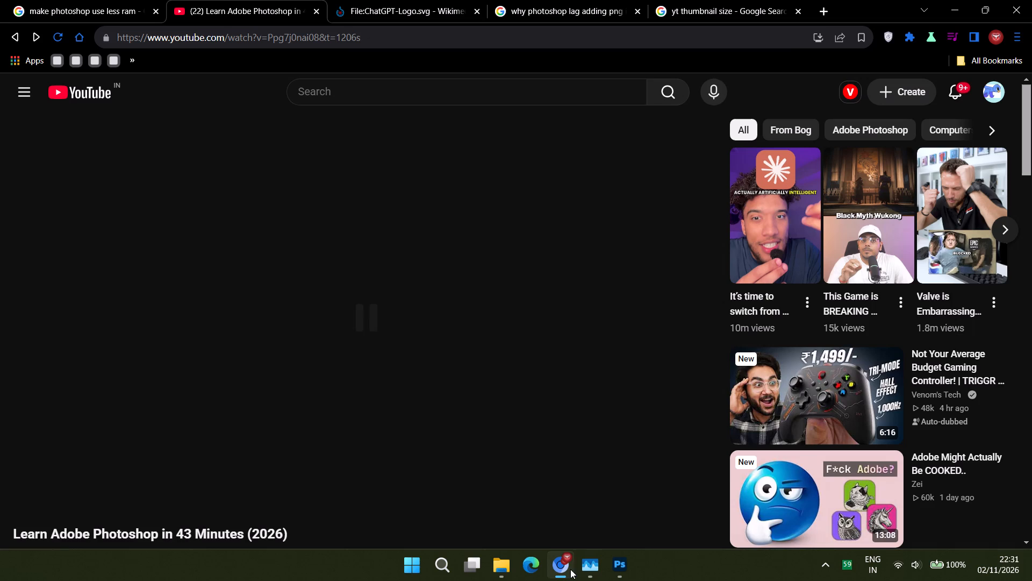
left_click(827, 10)
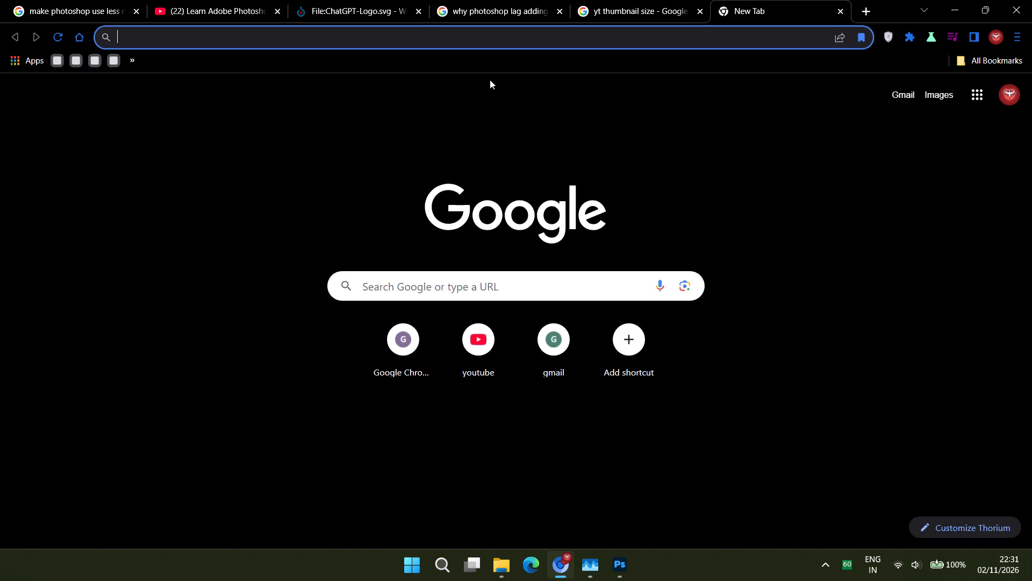
type("big gpu png")
key("space")
key("Return")
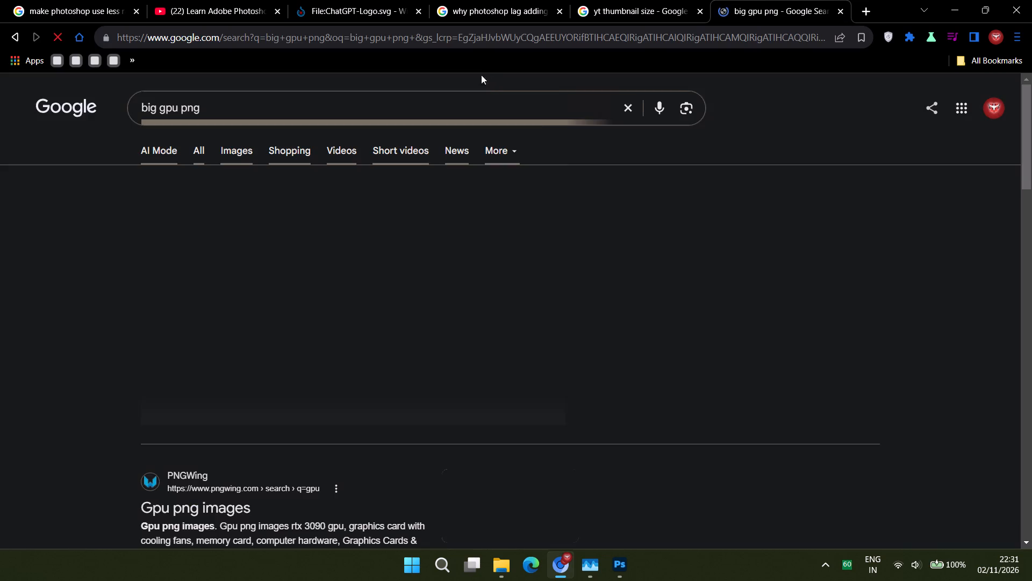
scroll(479, 474, "down", 2)
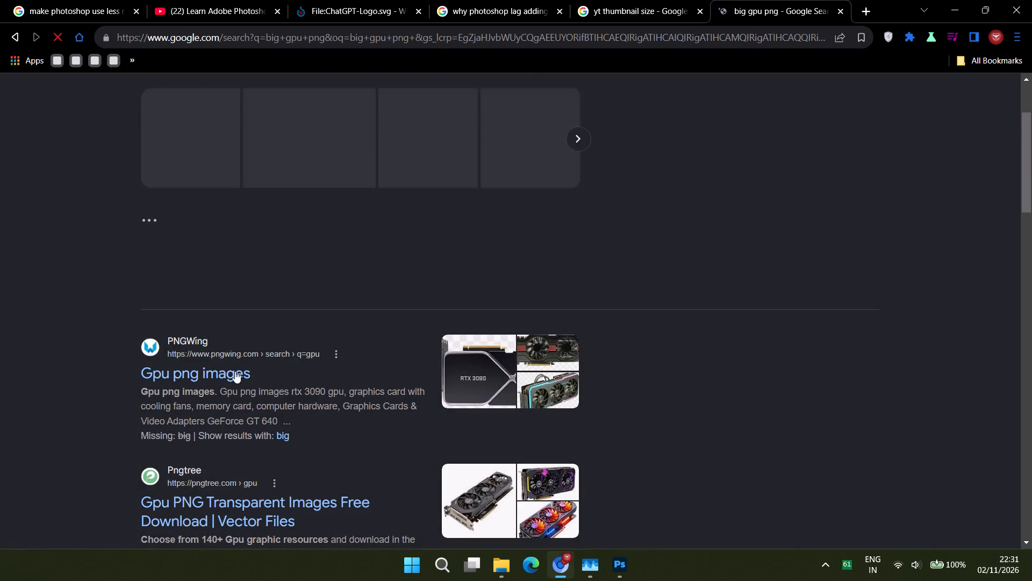
left_click(228, 369)
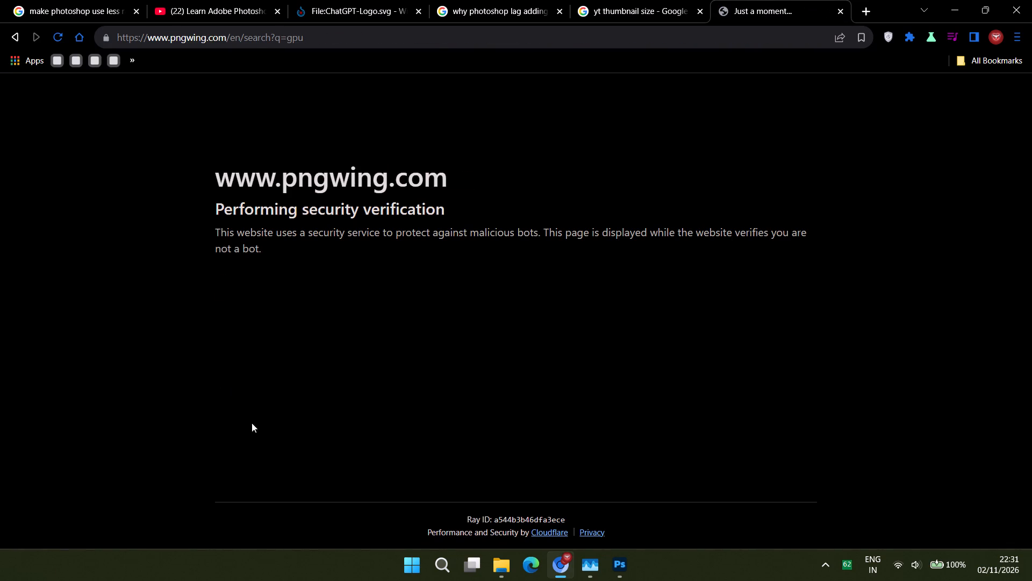
Show the hidden icons in the system tray.
left_click(830, 567)
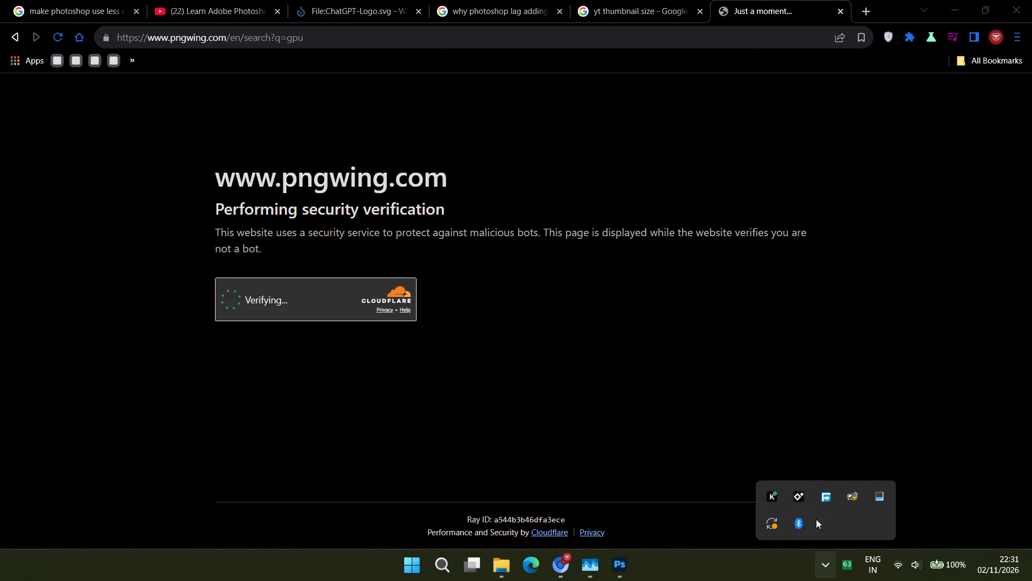
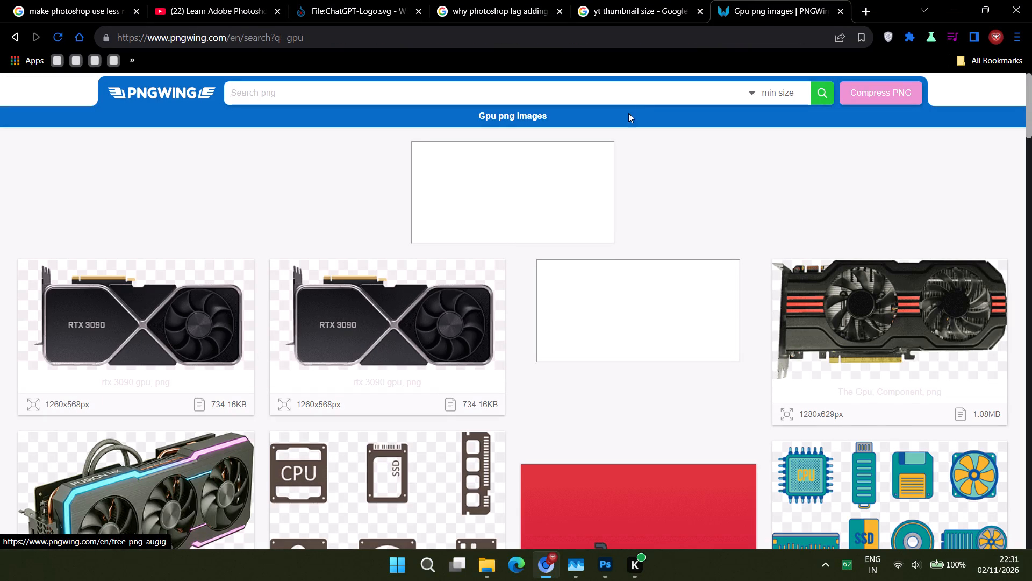
Look through the PNGWing GPU image results for a suitable large graphics card picture.
scroll(458, 398, "down", 3)
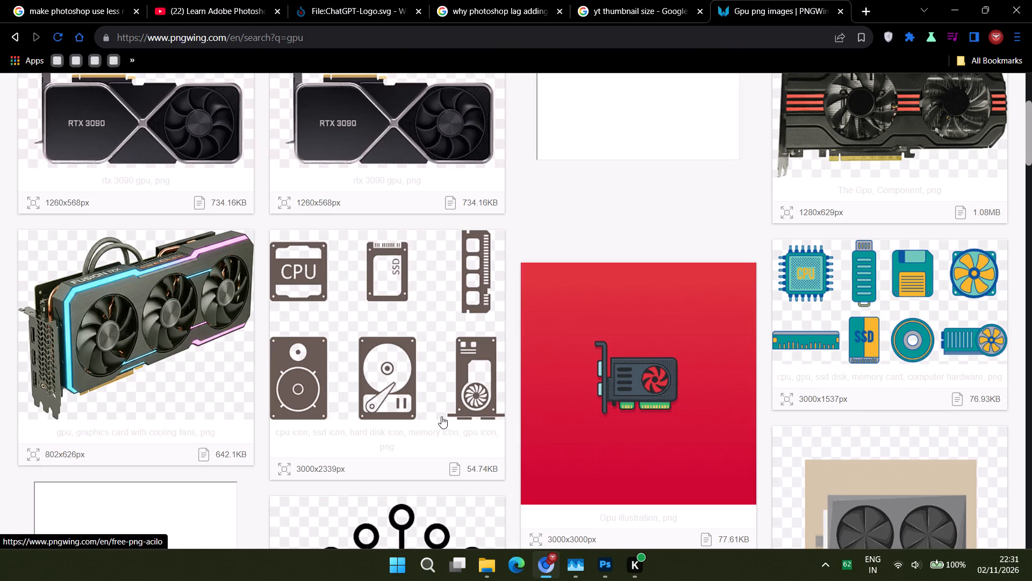
scroll(355, 440, "down", 3)
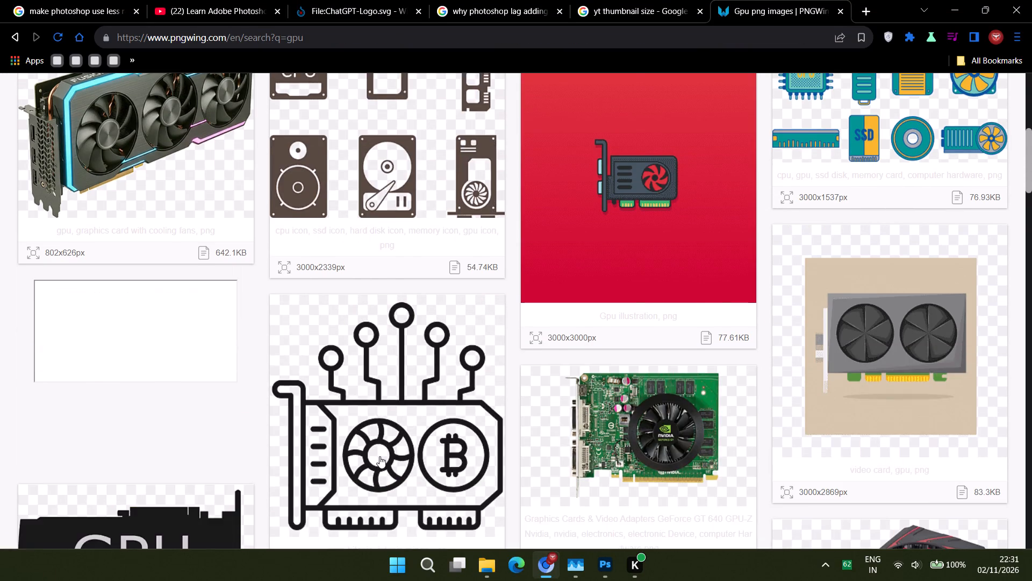
scroll(380, 456, "down", 6)
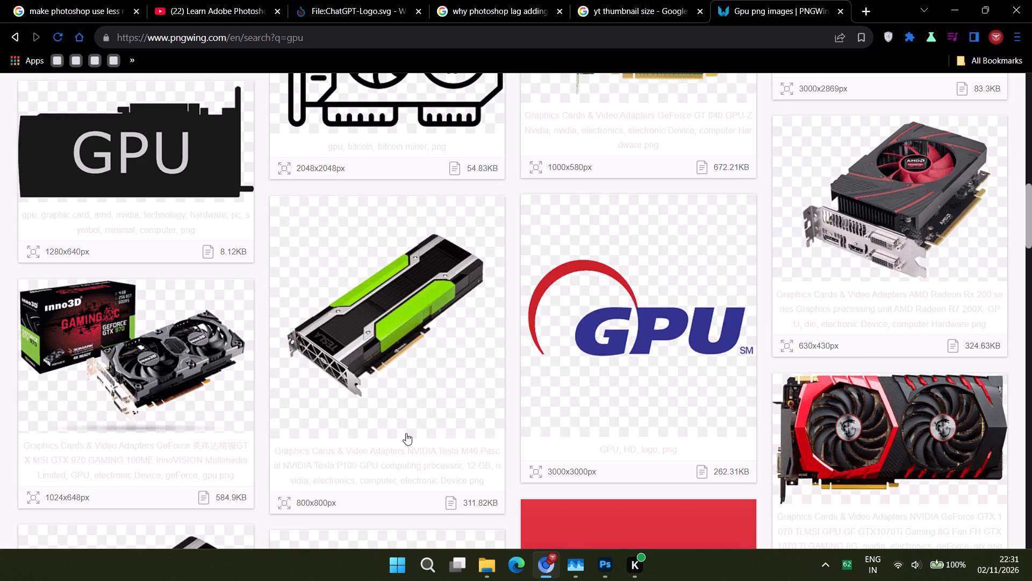
scroll(531, 390, "down", 6)
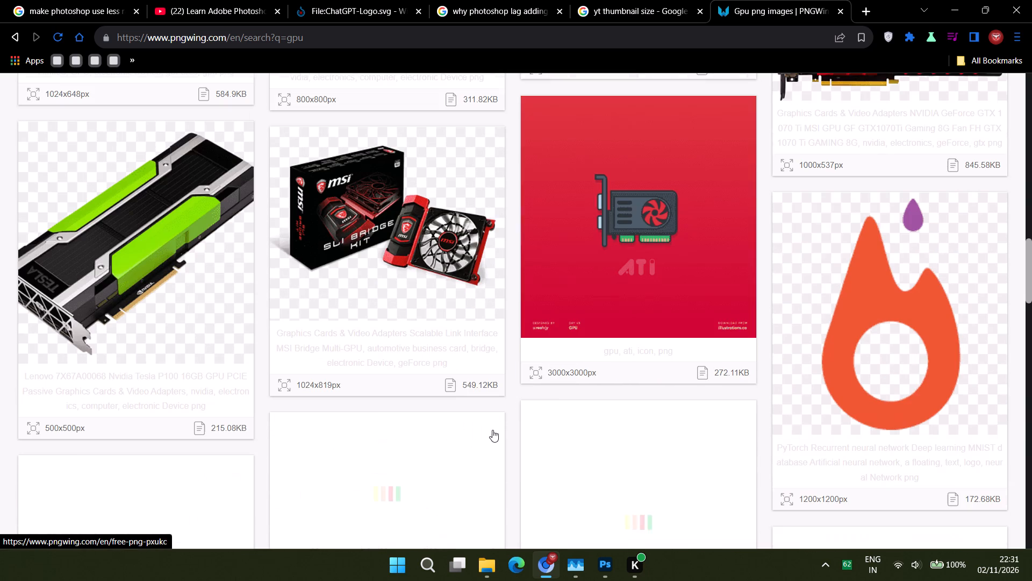
scroll(492, 430, "down", 3)
scroll(492, 430, "up", 4)
scroll(492, 430, "down", 2)
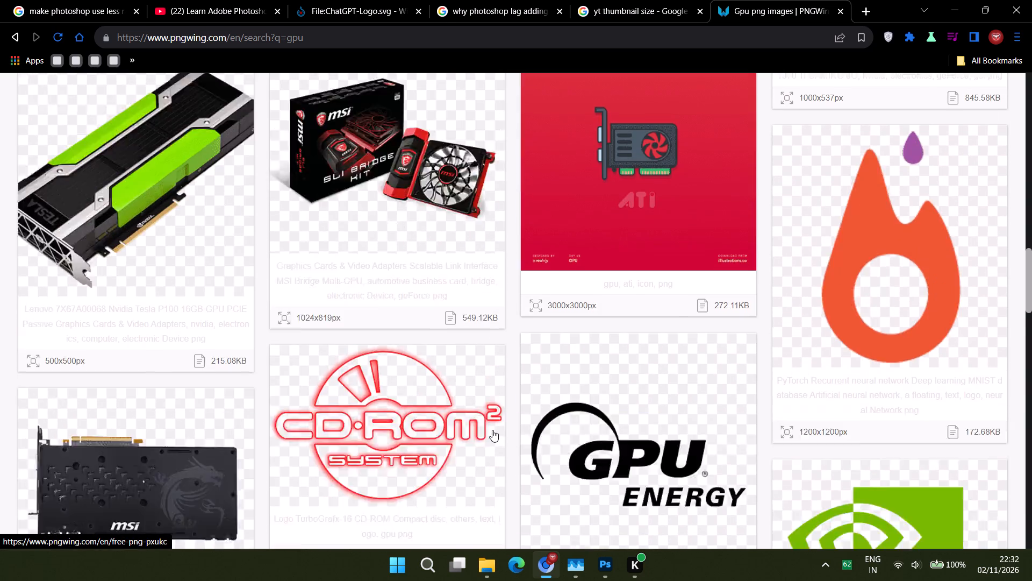
scroll(492, 430, "down", 4)
scroll(492, 430, "up", 1)
scroll(492, 430, "down", 4)
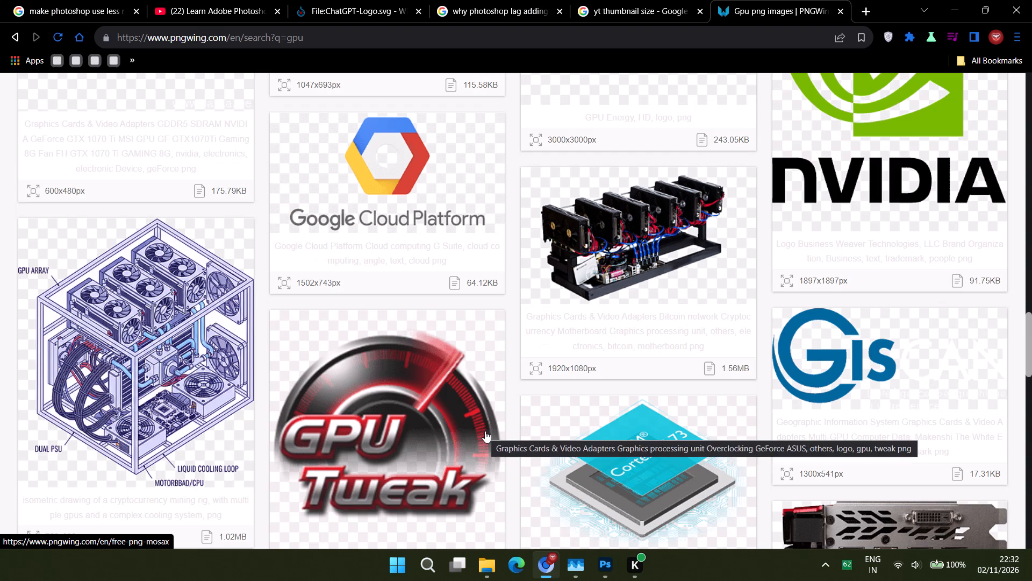
scroll(485, 431, "down", 2)
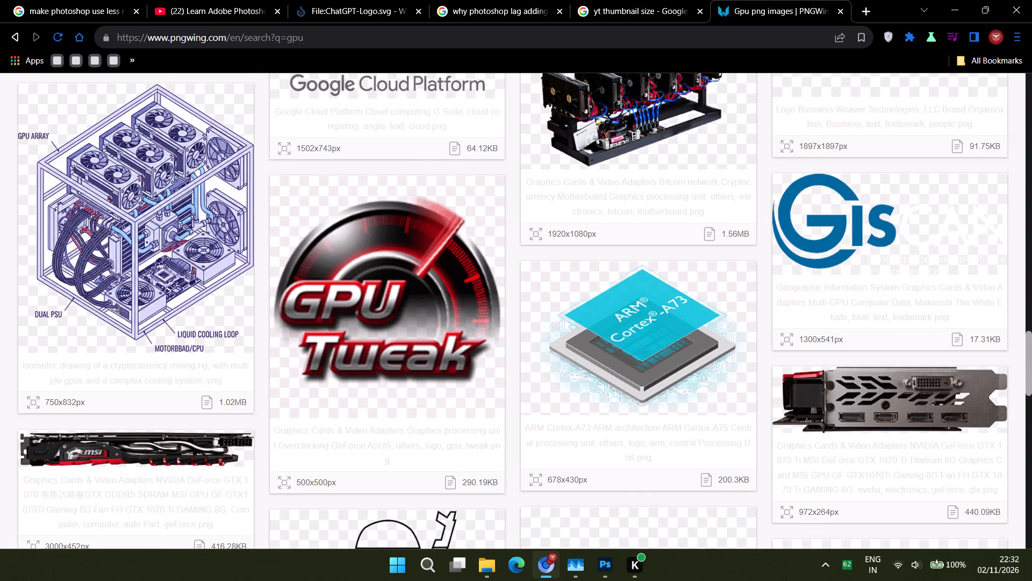
scroll(450, 427, "down", 10)
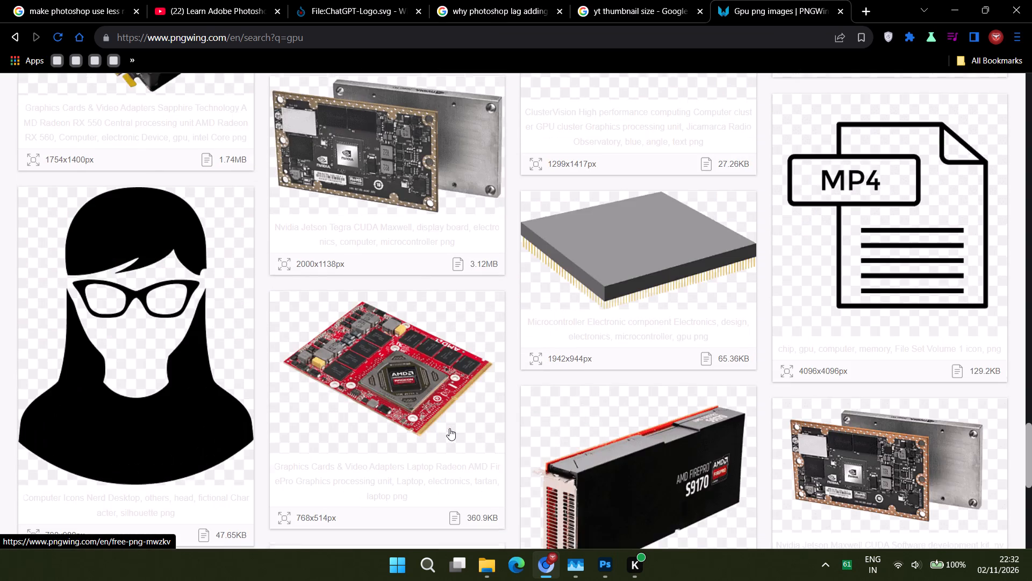
scroll(449, 428, "up", 20)
scroll(449, 428, "up", 20)
scroll(449, 428, "up", 2)
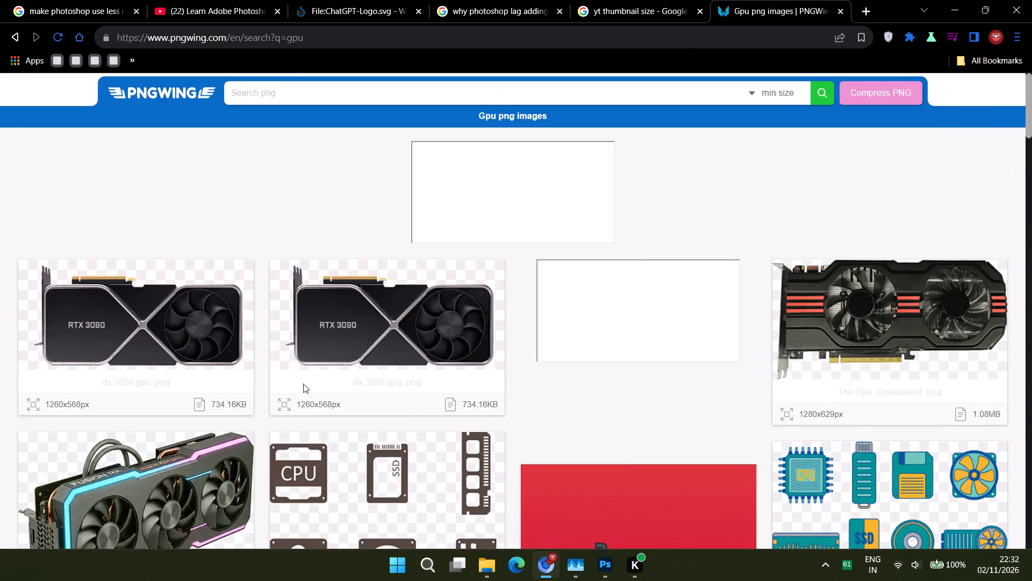
scroll(303, 384, "down", 4)
scroll(303, 385, "up", 4)
Open the first "rtx 3090 gpu, png" result, 1260x568px, and start downloading its PNG.
left_click(217, 321)
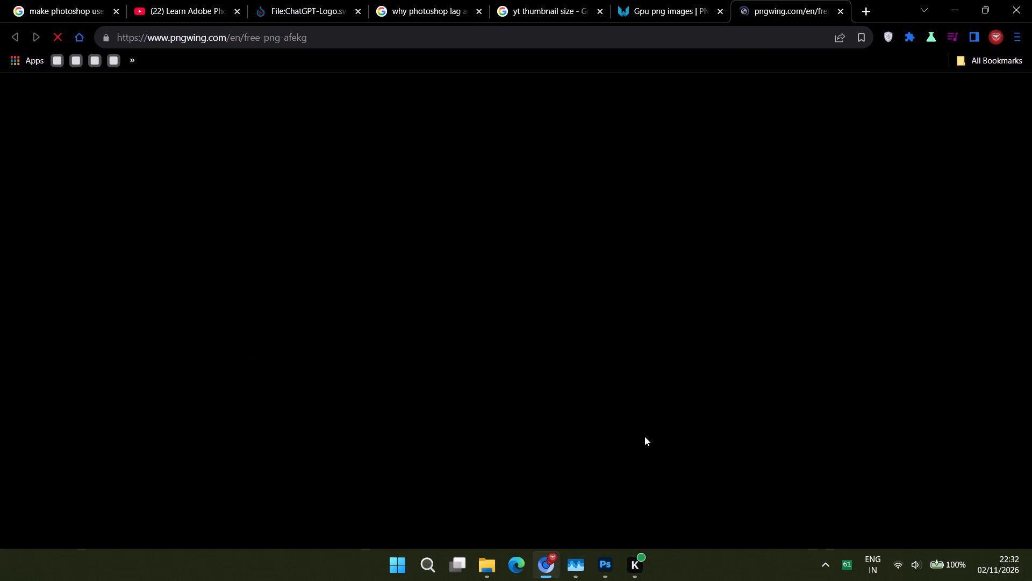
scroll(797, 441, "down", 5)
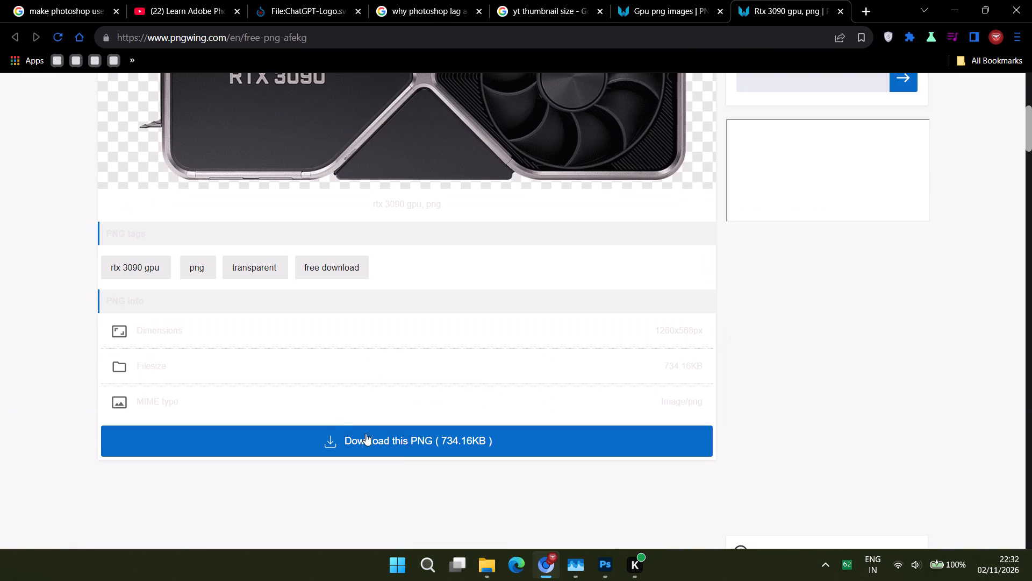
left_click(403, 443)
scroll(535, 410, "down", 3)
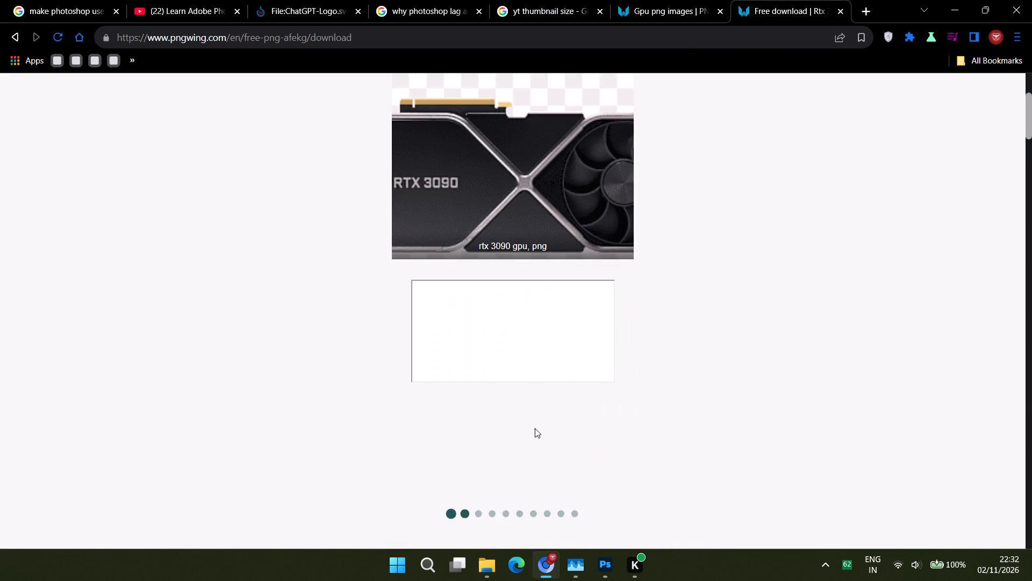
scroll(535, 428, "down", 3)
scroll(576, 457, "up", 4)
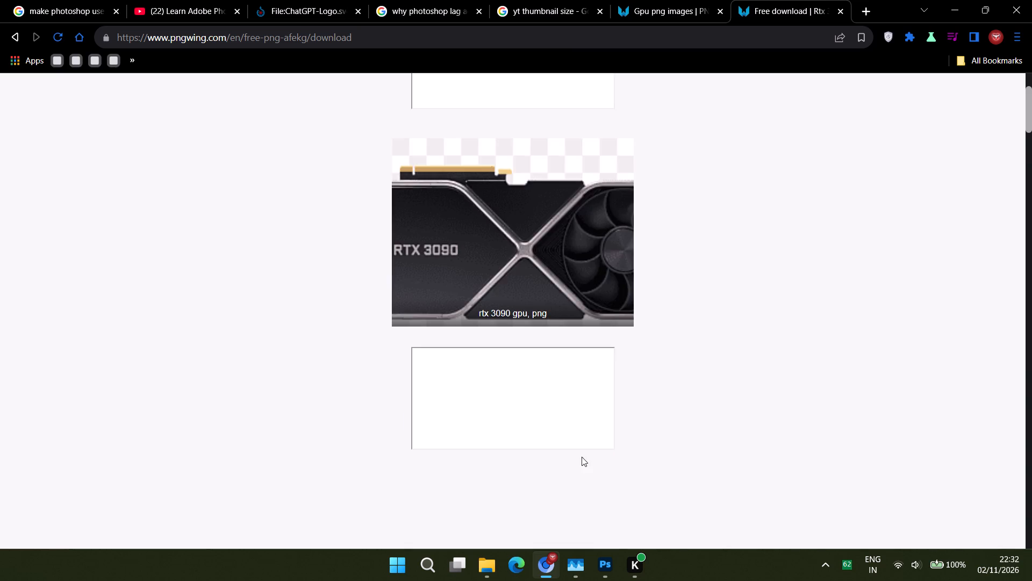
scroll(582, 457, "up", 4)
scroll(623, 463, "down", 10)
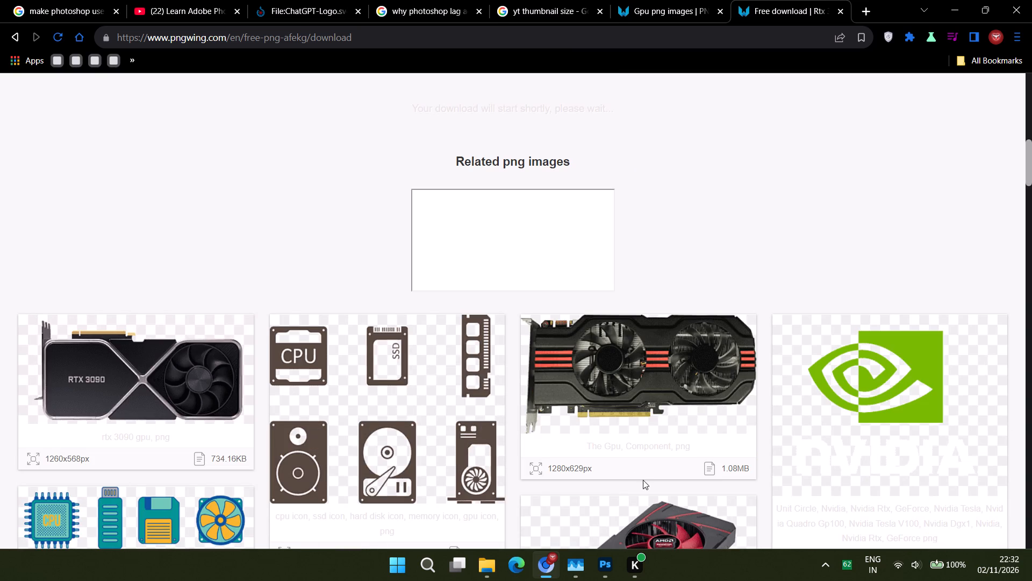
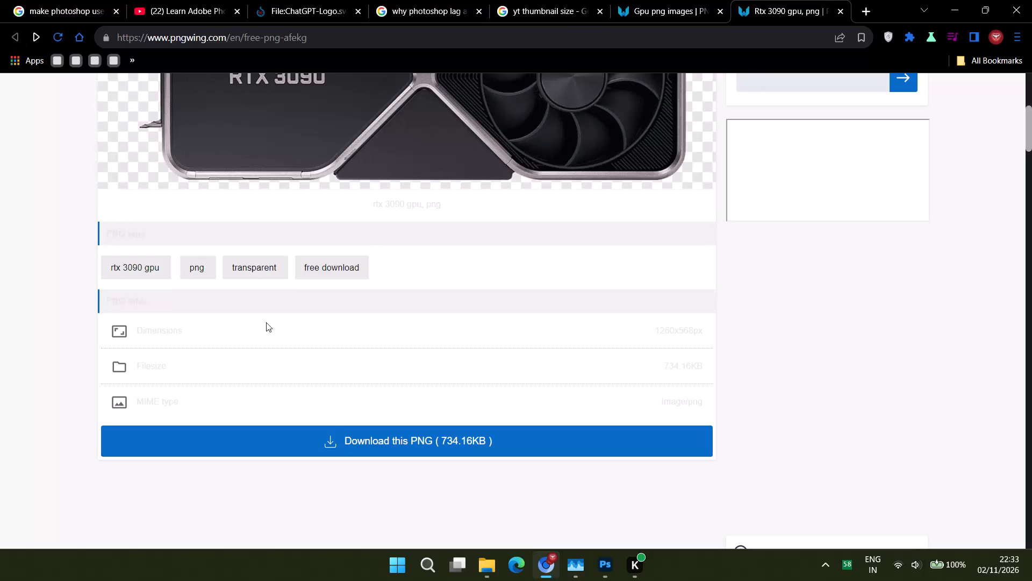
Go back from the PNGWing GPU images to the Google results for "big gpu png" and check the other image sources.
left_click(681, 5)
left_click(19, 39)
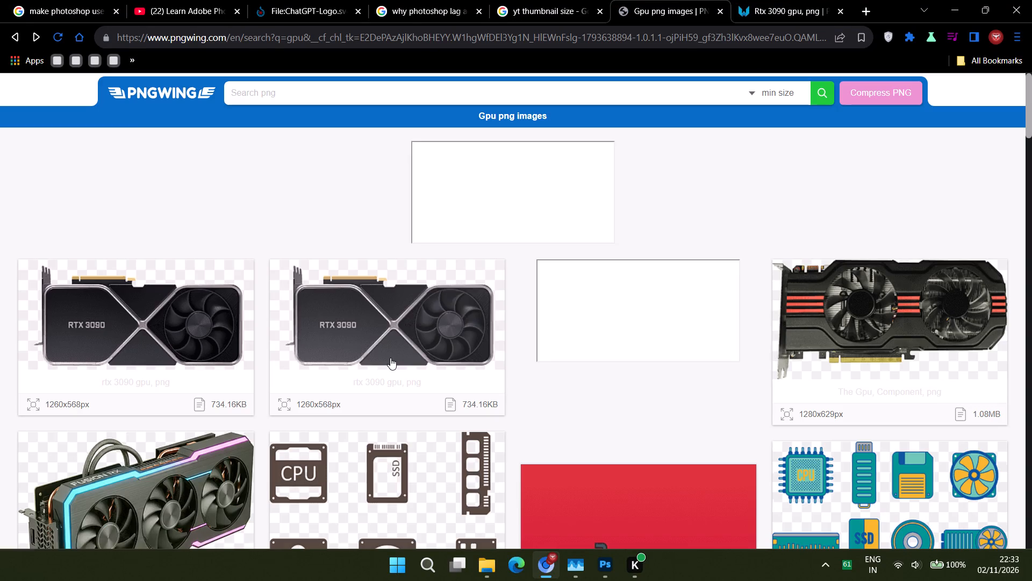
left_click(15, 41)
scroll(282, 359, "down", 3)
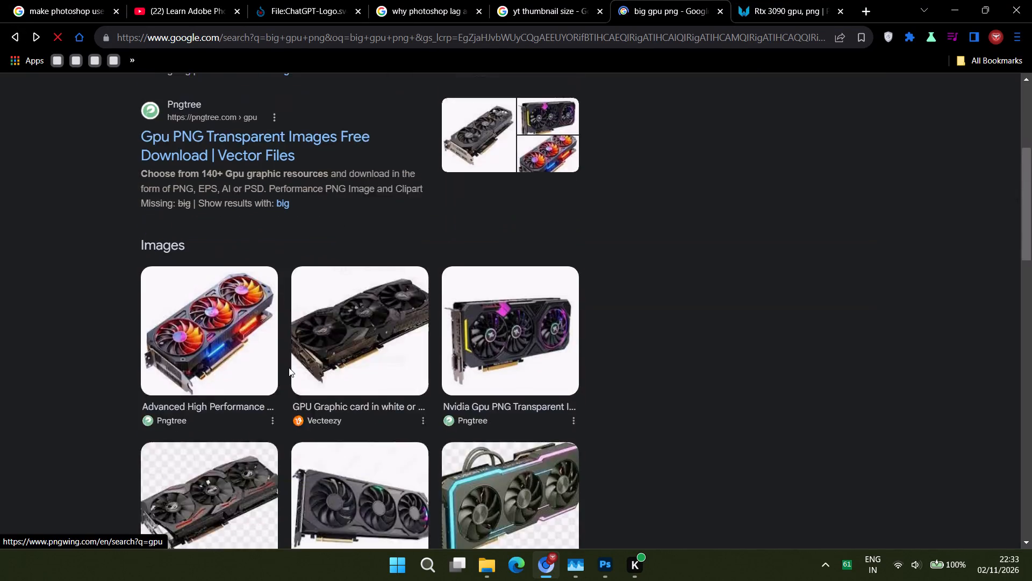
scroll(288, 367, "up", 1)
scroll(249, 296, "up", 2)
Open Pngtree's GPU PNG results, look through them for a suitable large graphics card picture, and leave the page.
left_click(249, 279)
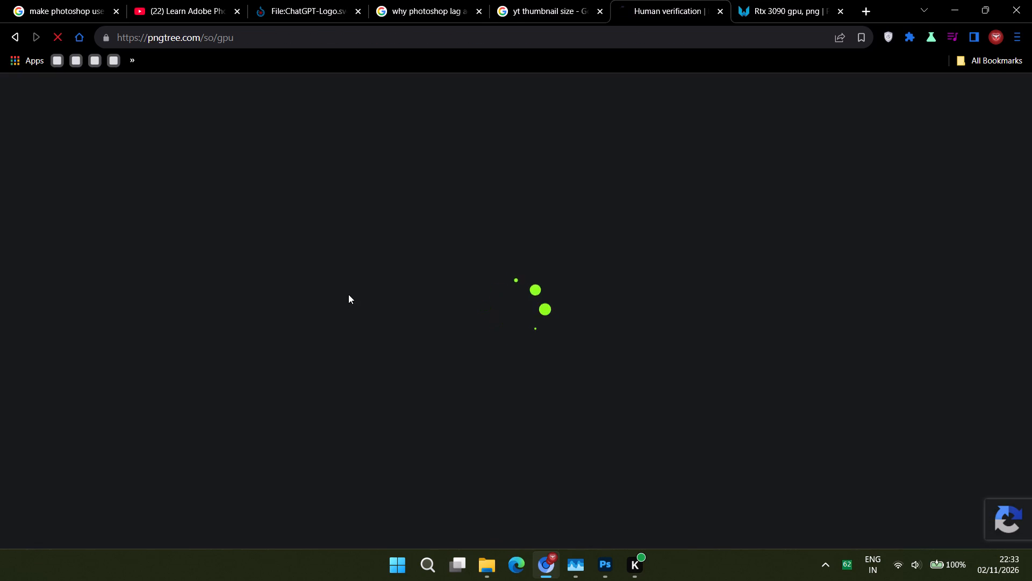
scroll(483, 324, "down", 2)
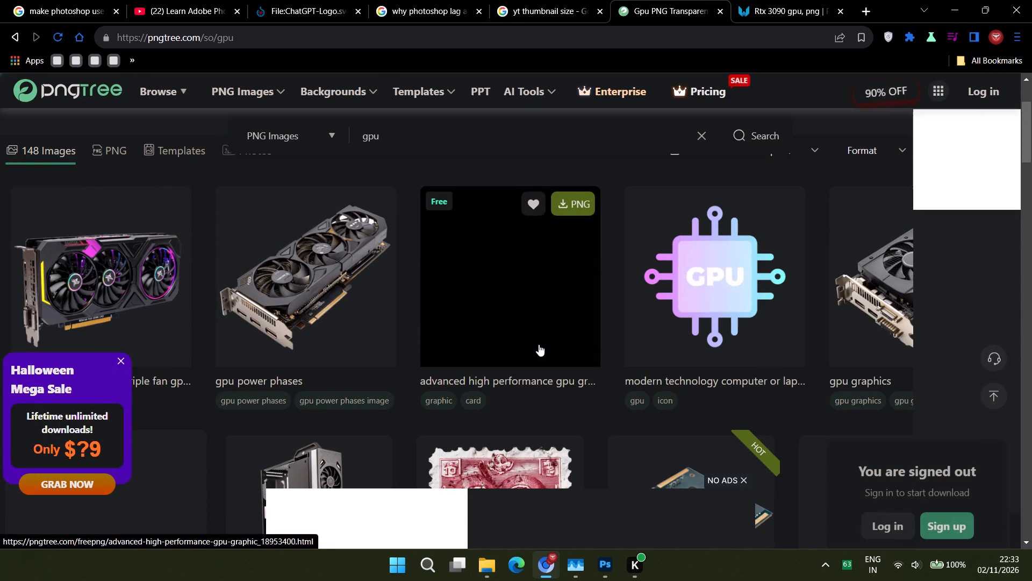
scroll(412, 427, "down", 4)
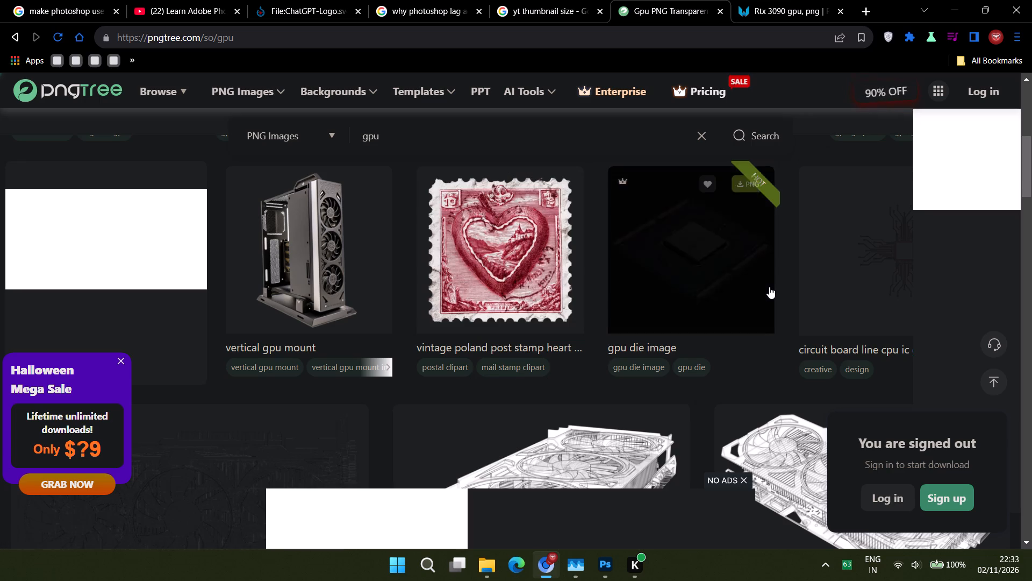
scroll(550, 371, "down", 4)
scroll(739, 360, "down", 3)
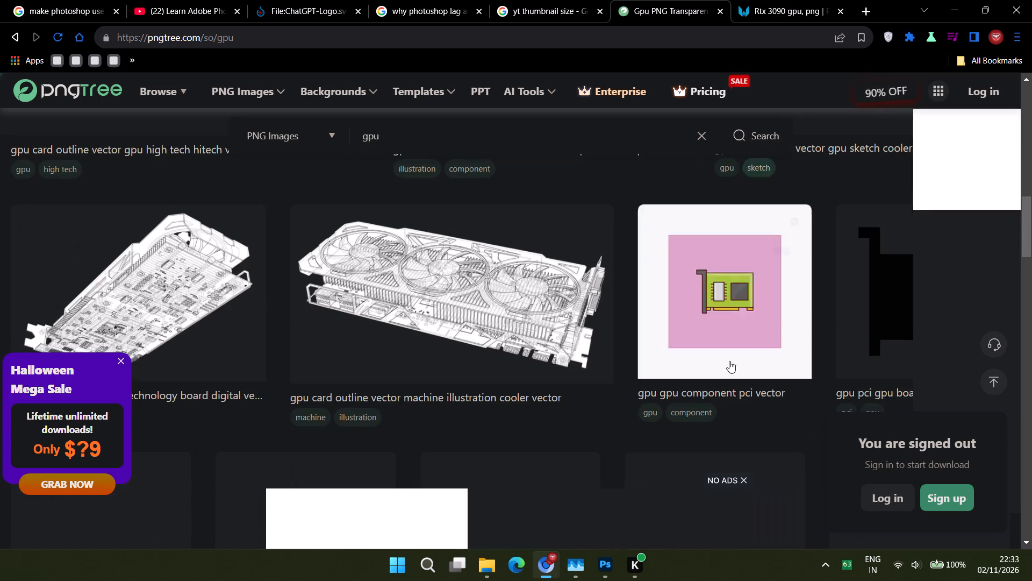
scroll(584, 386, "down", 4)
scroll(533, 386, "down", 3)
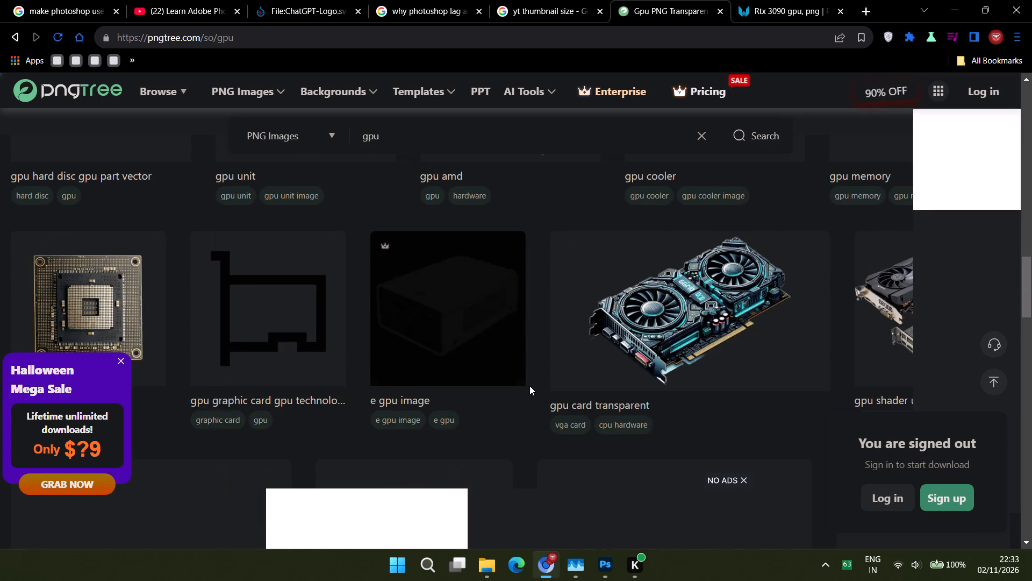
scroll(529, 386, "down", 11)
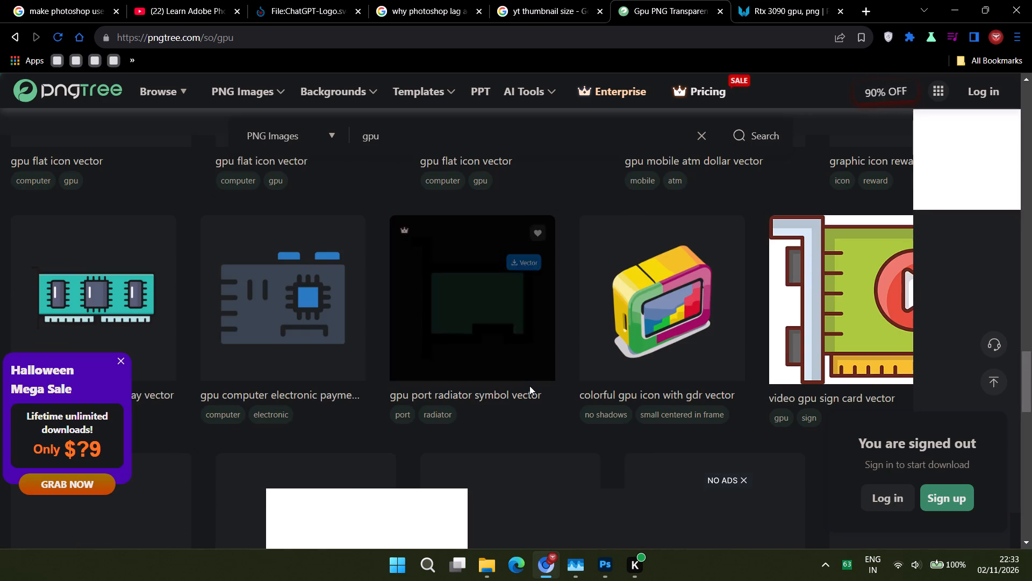
left_click(14, 35)
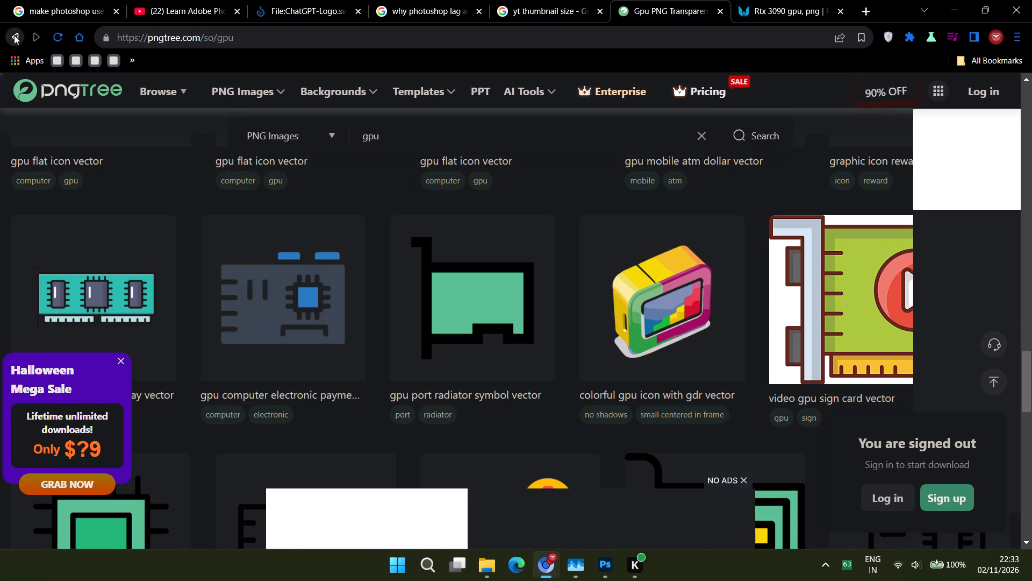
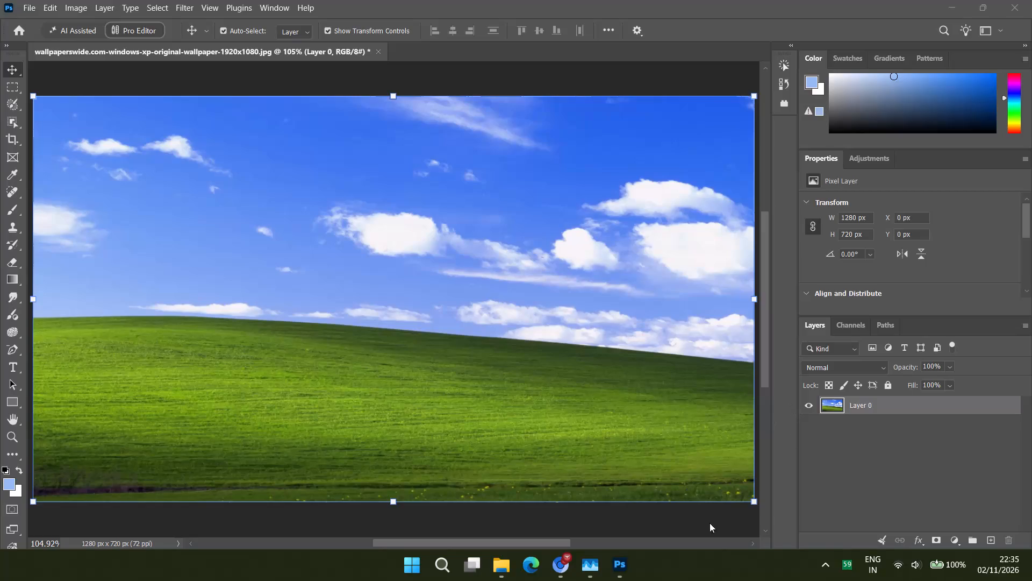
Place the graphics card image "Screenshot 2026-11-02 220705.png" from the Screenshots folder into the Windows XP wallpaper document.
left_click(507, 560)
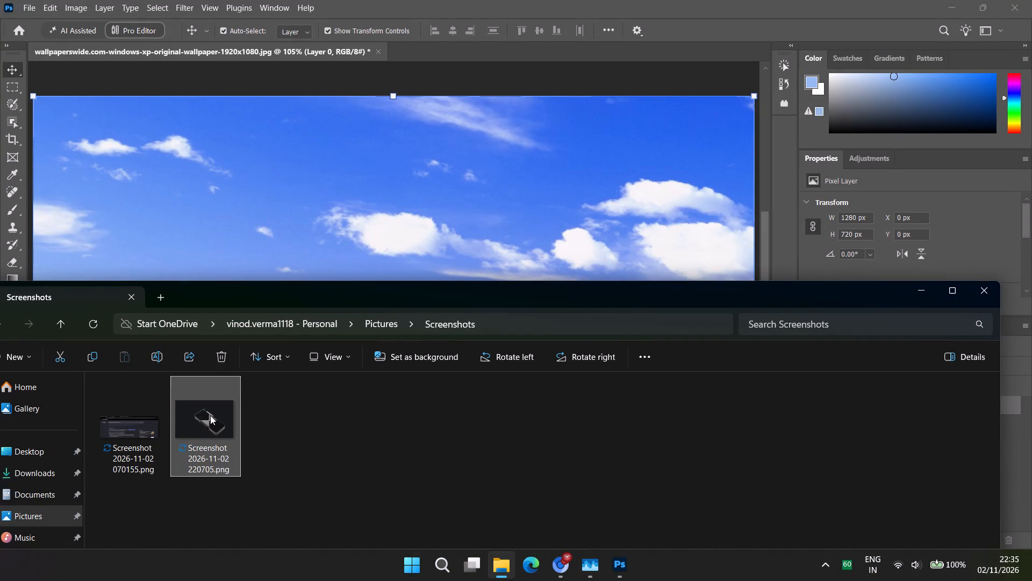
left_click_drag(210, 414, 377, 233)
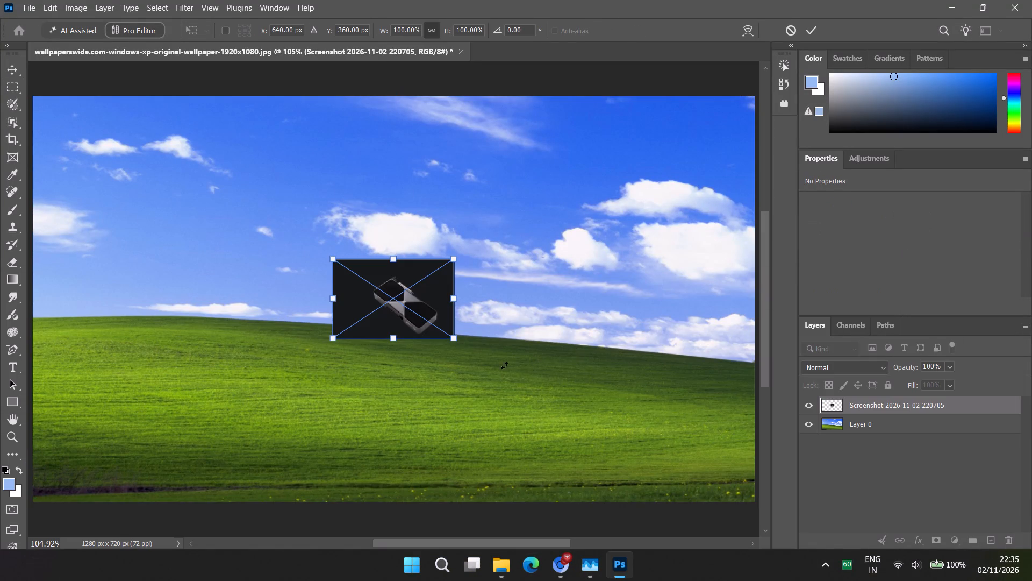
Open the placed graphics card layer's contents, select the card with the Object Selection tool, and mask out its dark background.
left_click(836, 407)
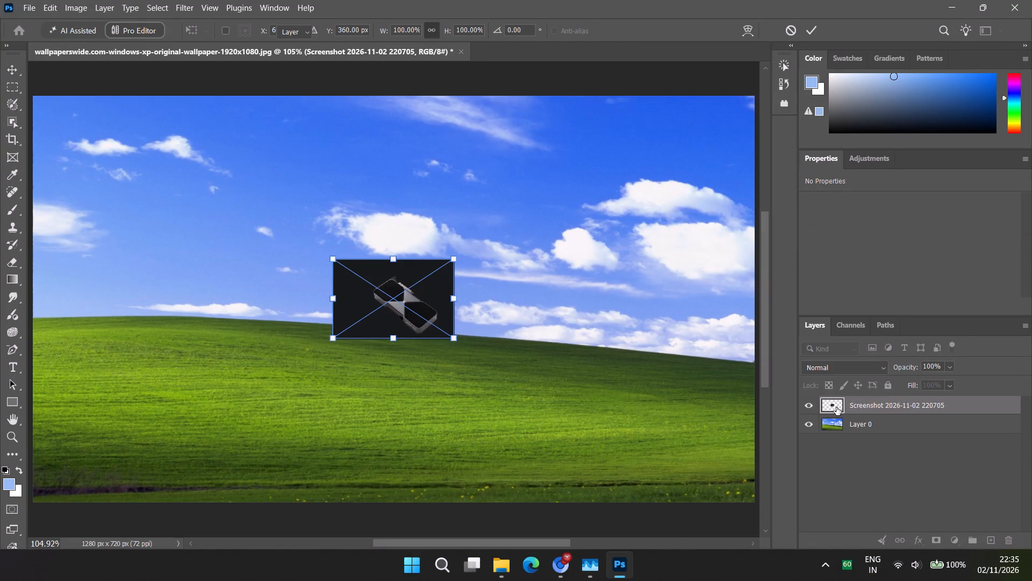
double_click(835, 407)
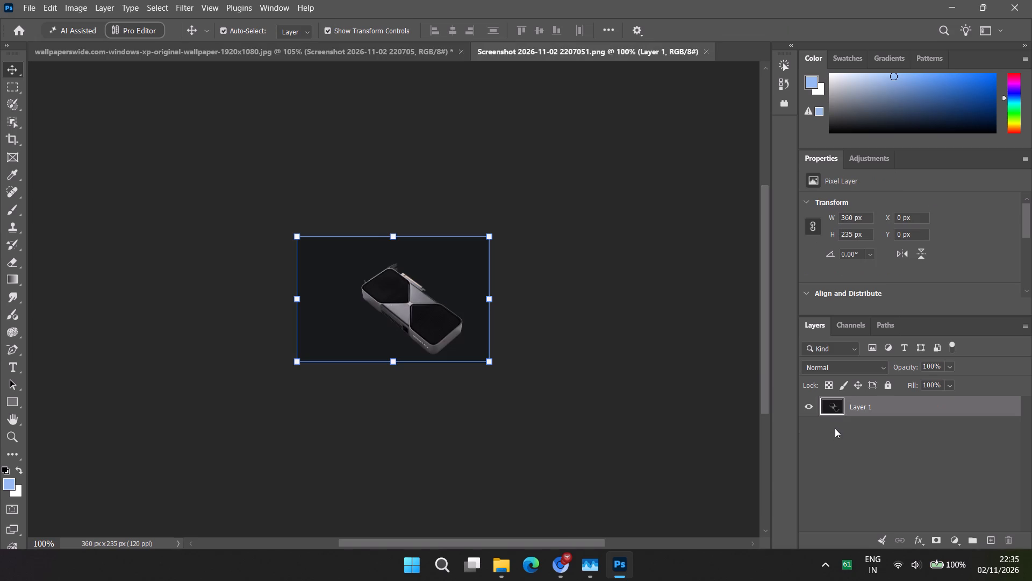
left_click(9, 129)
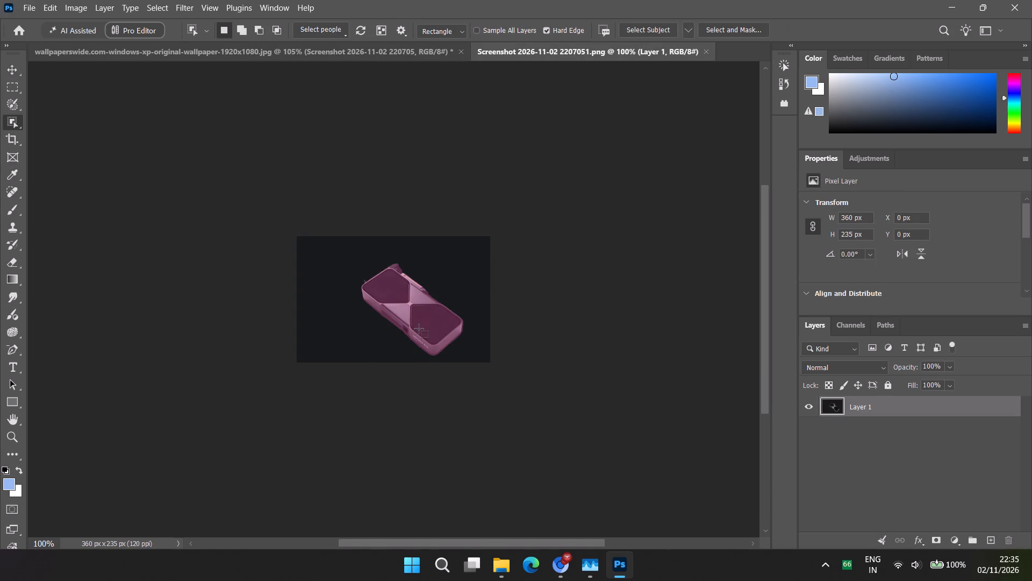
left_click(419, 329)
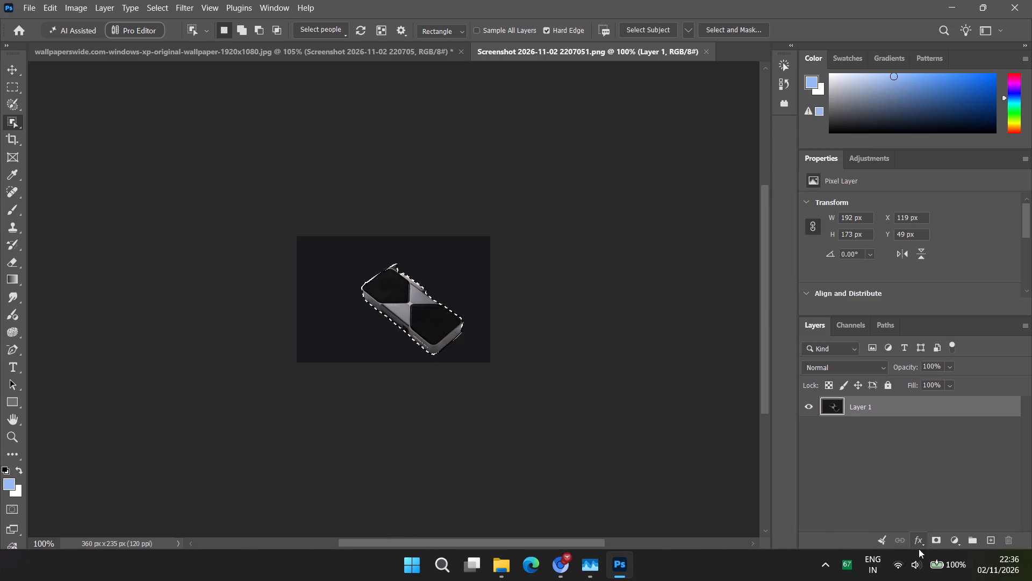
left_click(934, 544)
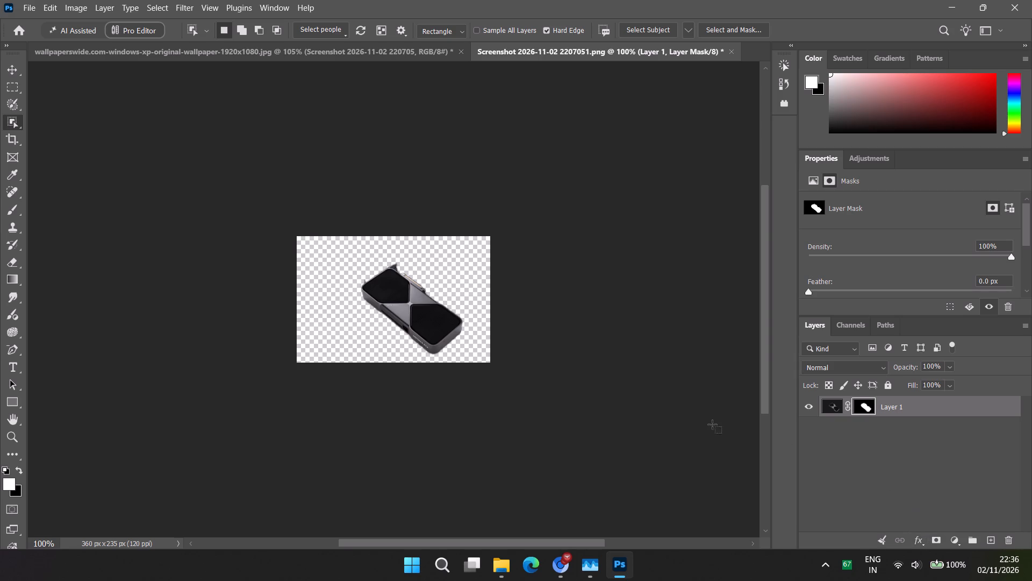
left_click(833, 404)
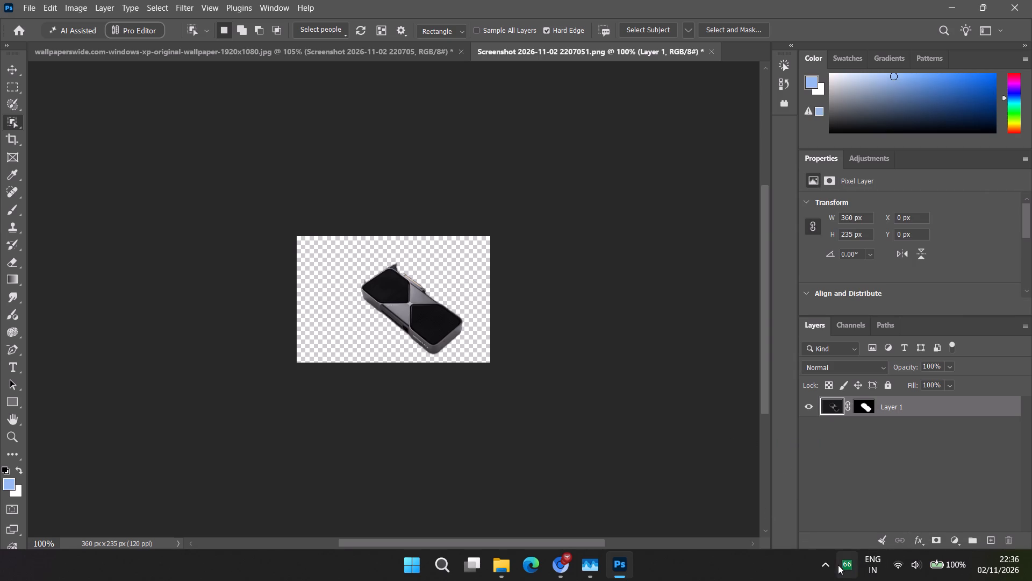
Return to the YouTube Photoshop tutorial in the browser and review the start of its "Refining logo edges" chapter.
left_click(563, 564)
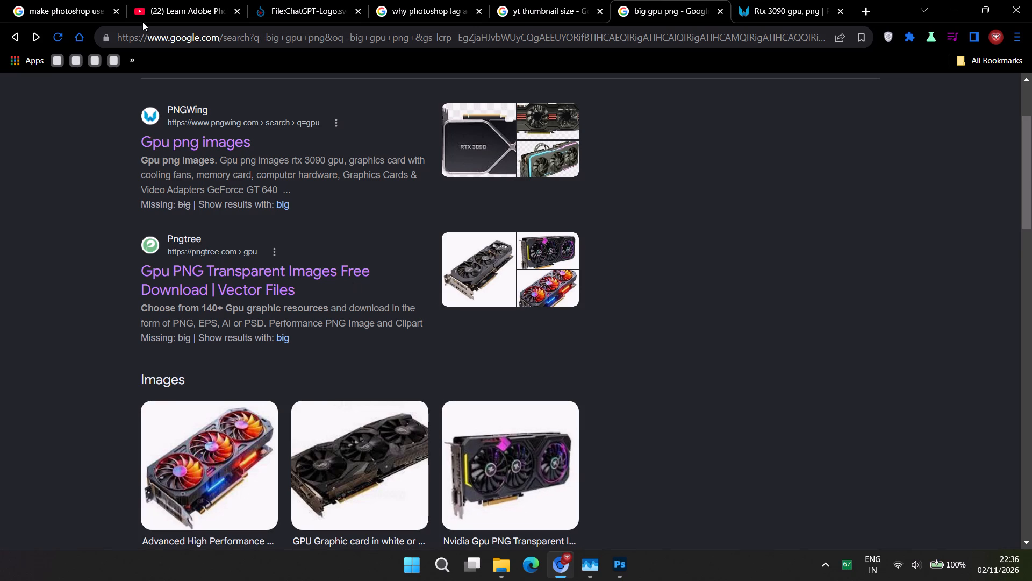
left_click(159, 3)
left_click(397, 278)
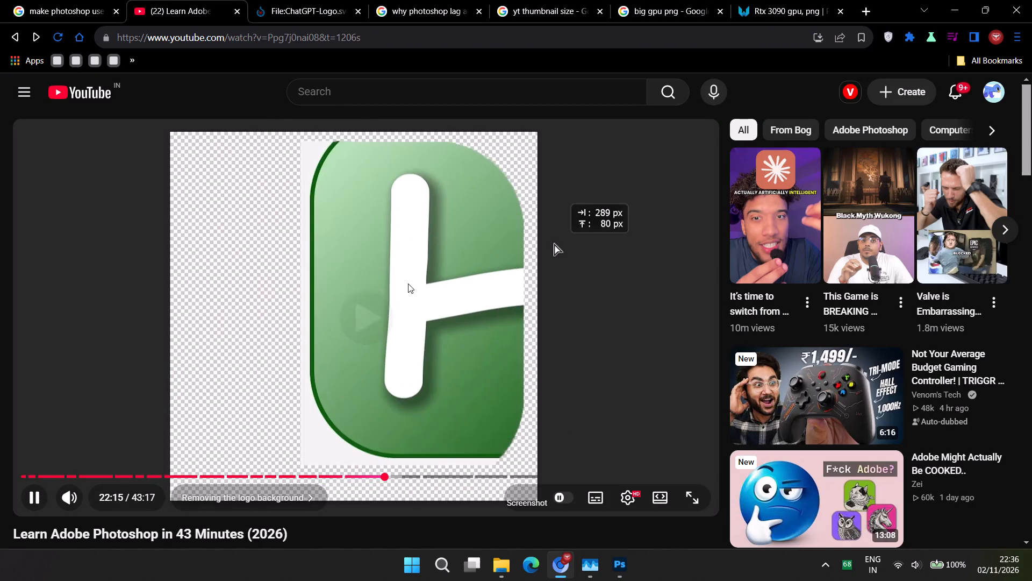
key("Right")
key("Right")
key("Right")
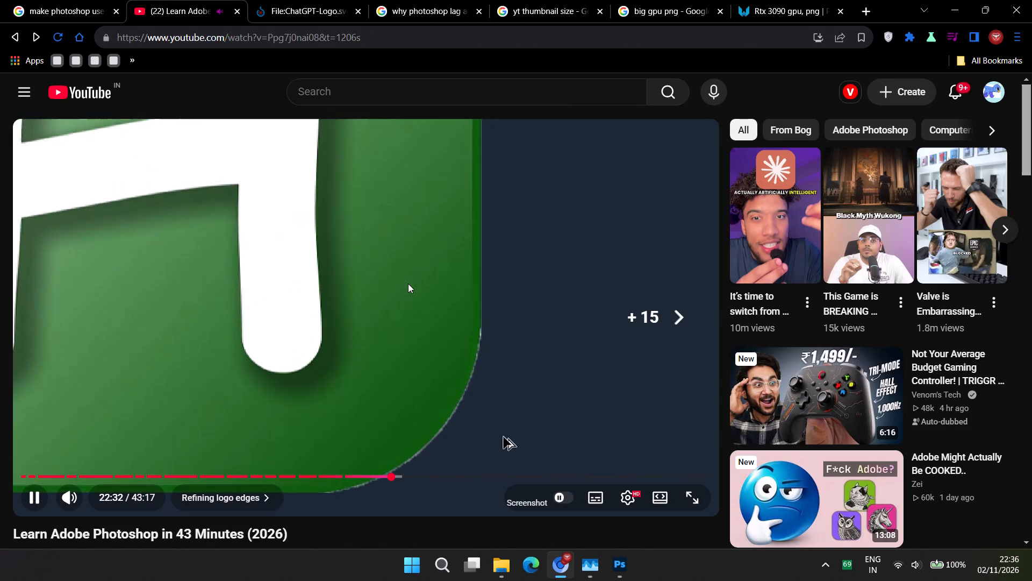
key("Left")
key("Right")
key("Right")
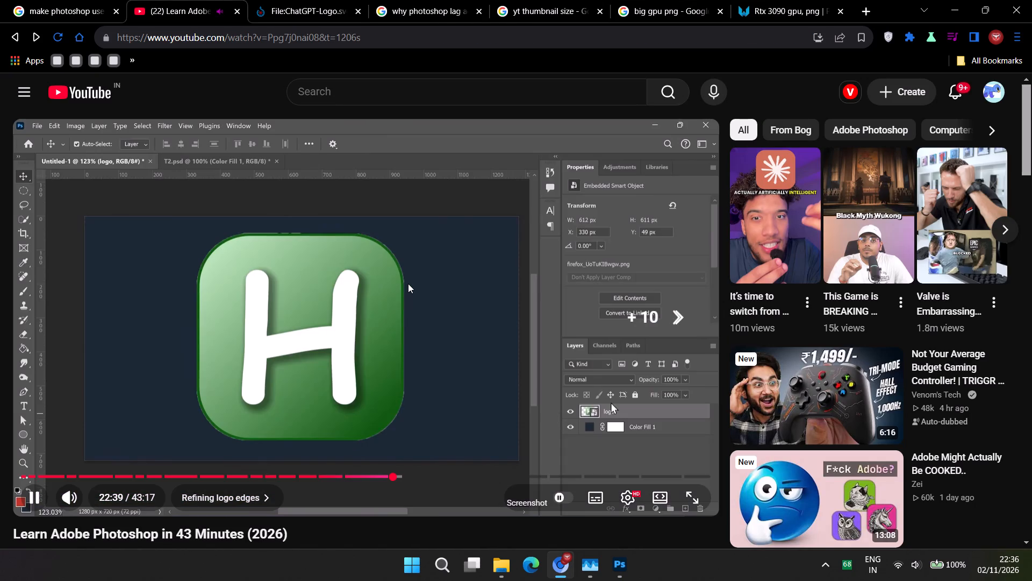
key("Right")
key("Right")
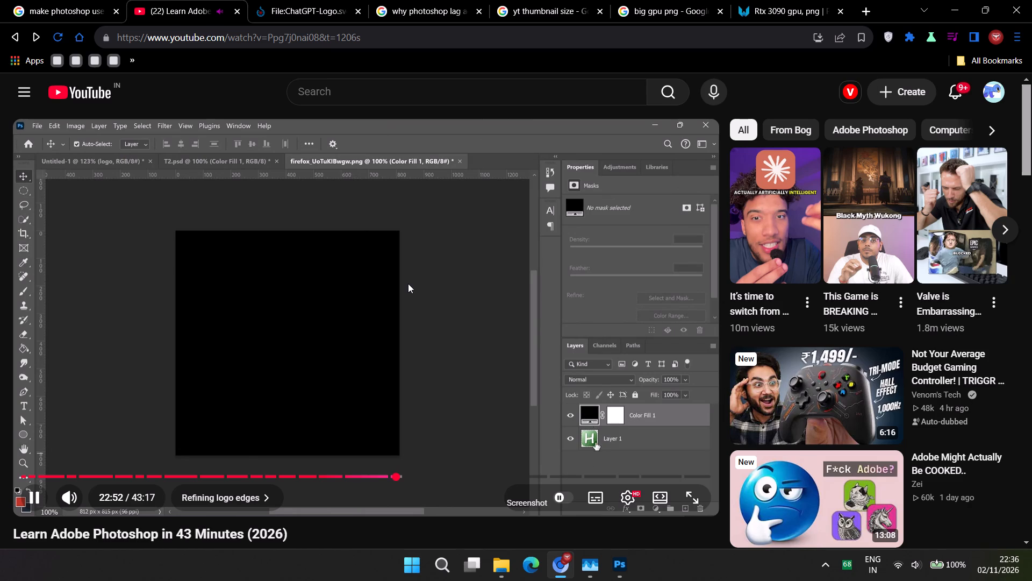
key("Left")
key("Left")
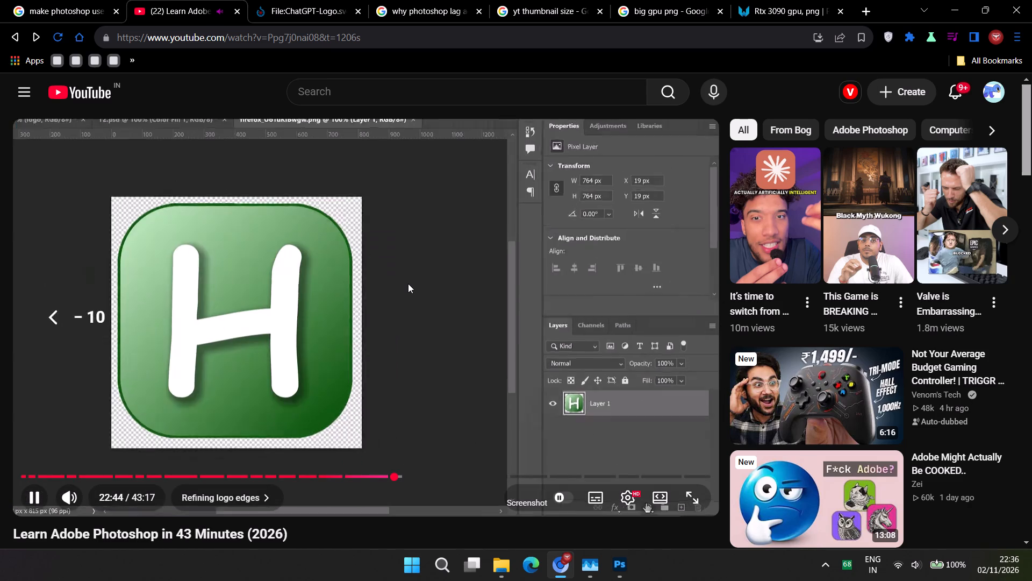
key("Left")
key("Left")
key("Left")
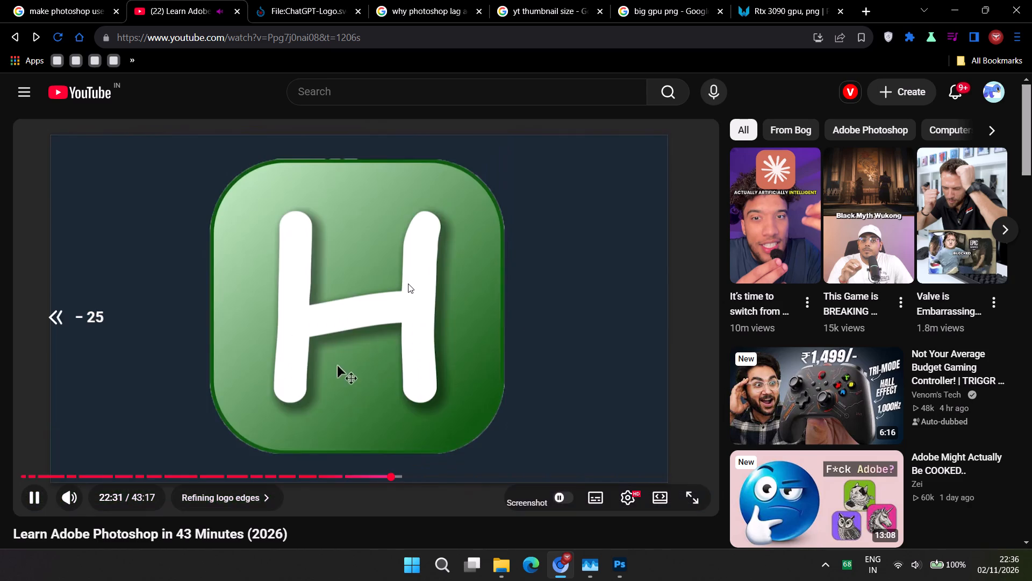
key("Left")
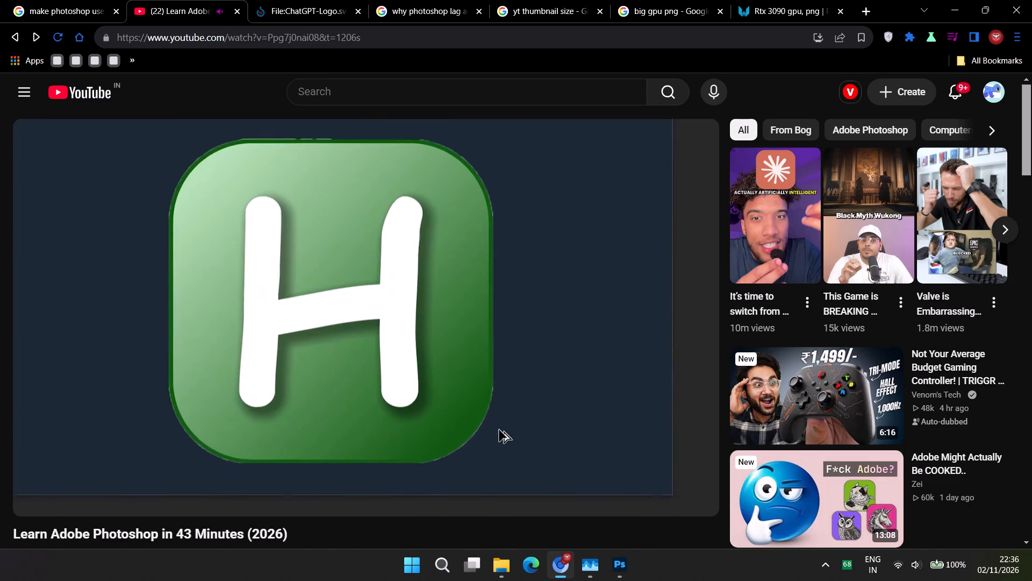
Watch how the tutorial adds a black fill behind the logo and contracts the selection, and pause the video there.
key("Right")
key("Right")
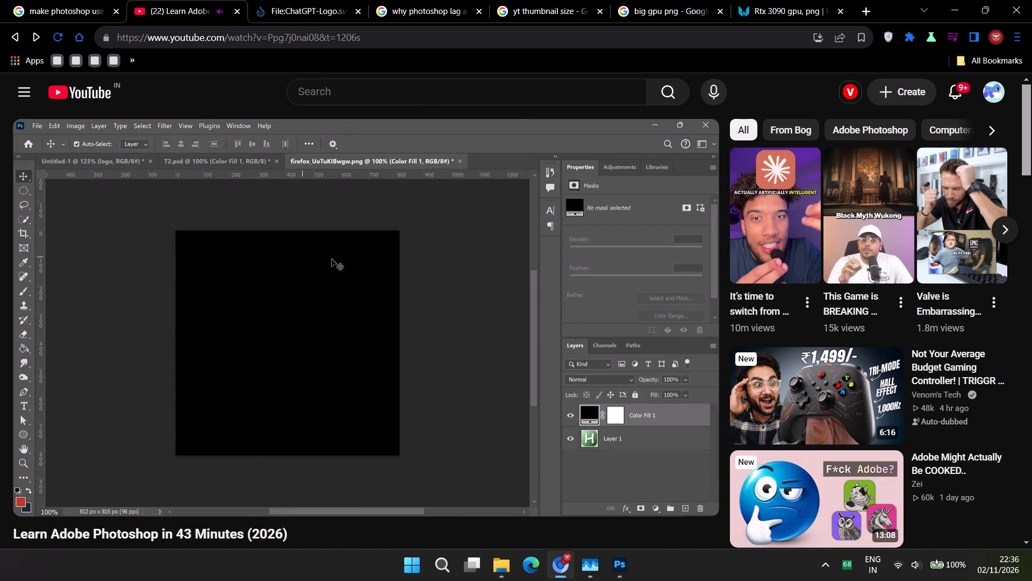
key("Right")
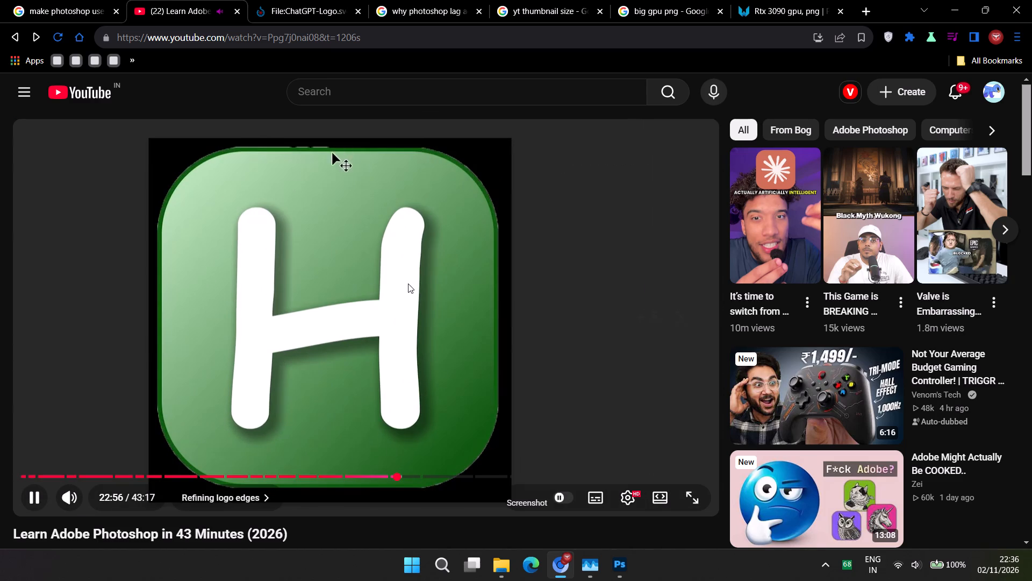
key("Right")
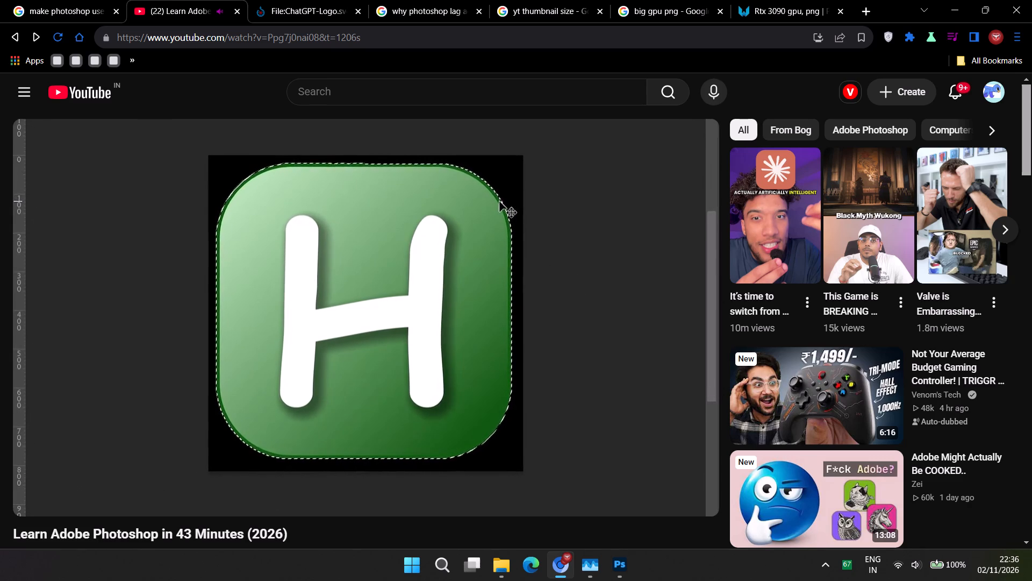
key("Right")
key("Right")
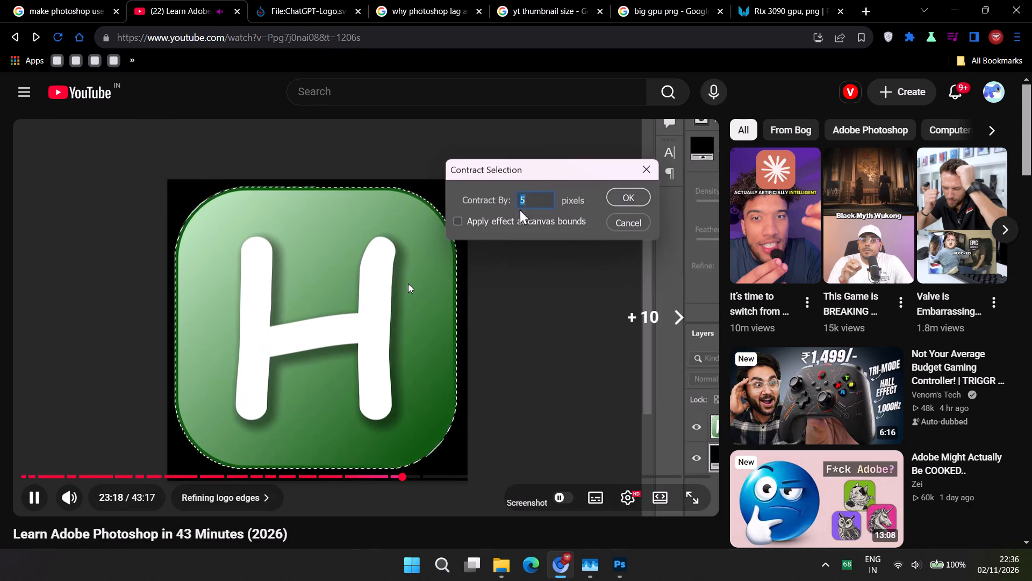
key("Left")
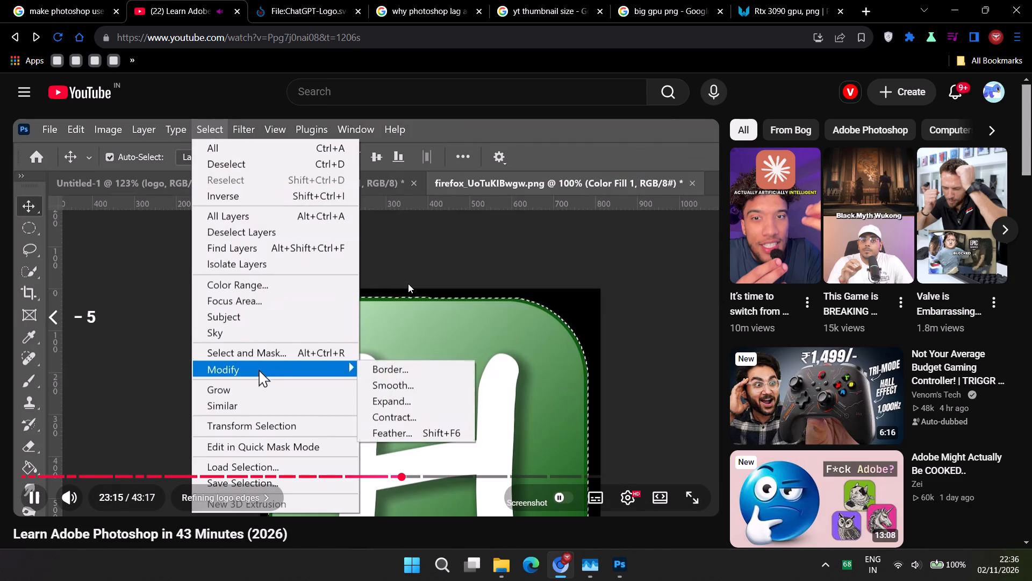
left_click(385, 252)
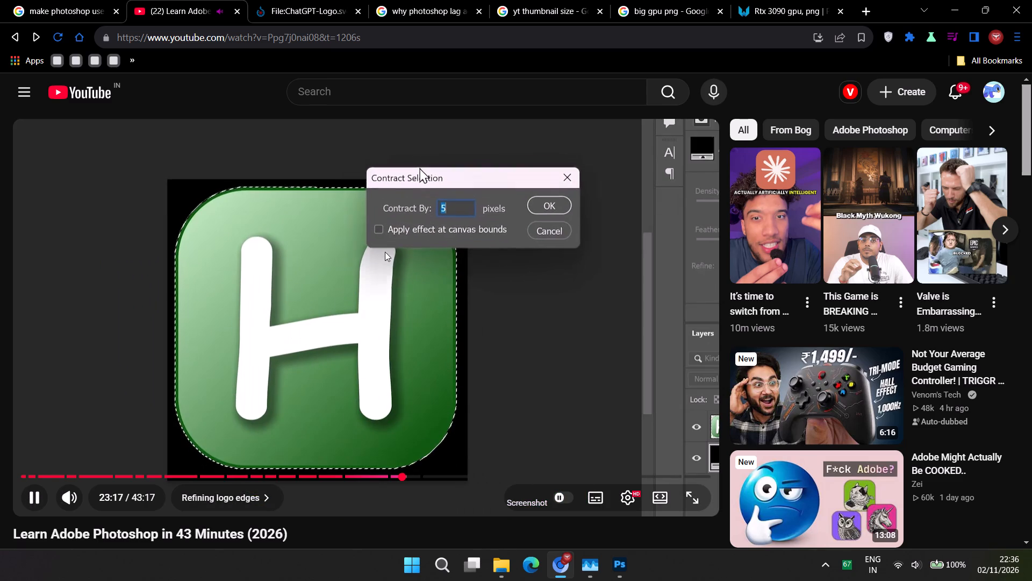
Switch back to Photoshop, save the masked graphics card contents to update the wallpaper, and close the contents document.
left_click(620, 578)
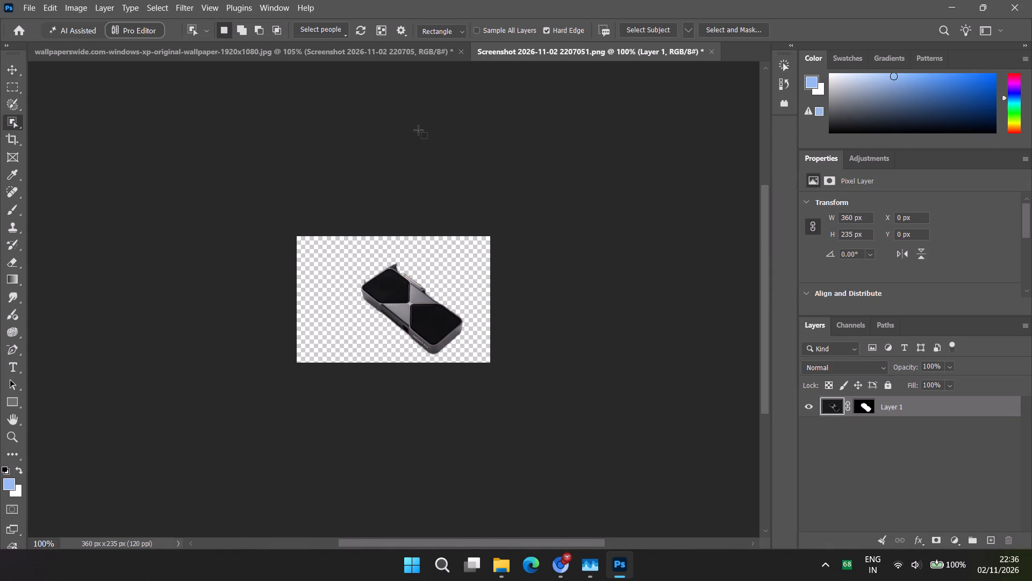
key("ctrl+s")
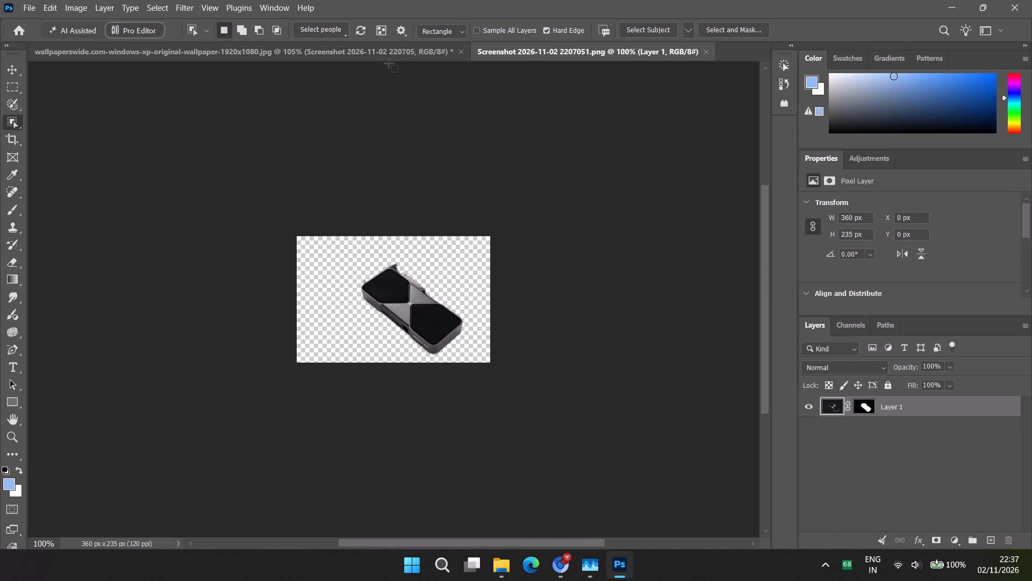
left_click(381, 61)
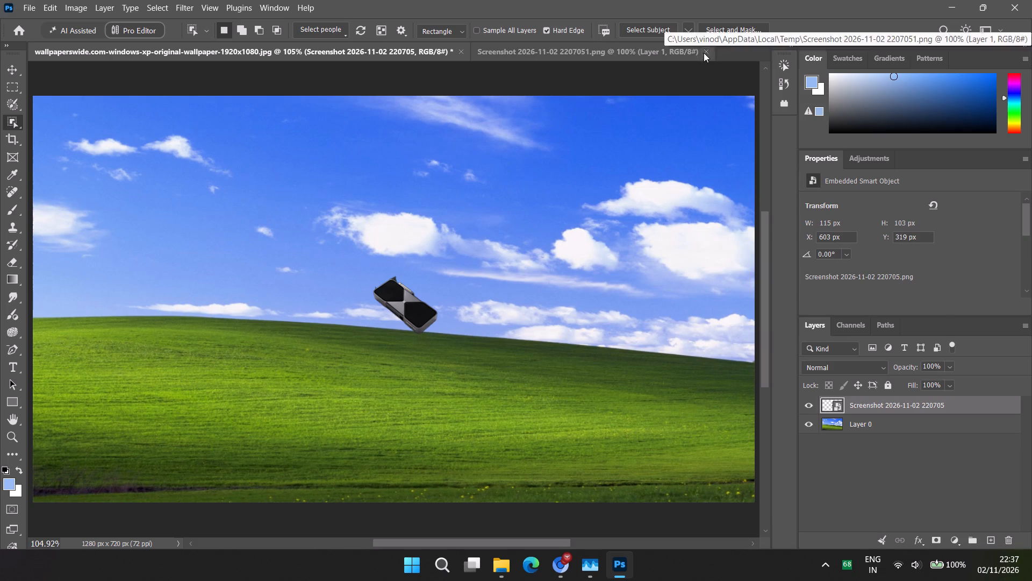
left_click(704, 53)
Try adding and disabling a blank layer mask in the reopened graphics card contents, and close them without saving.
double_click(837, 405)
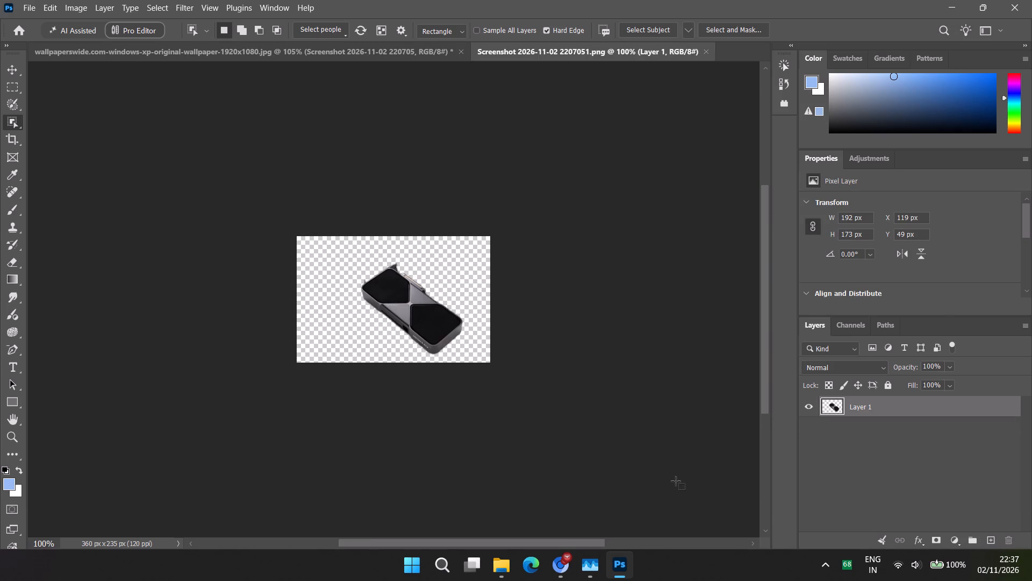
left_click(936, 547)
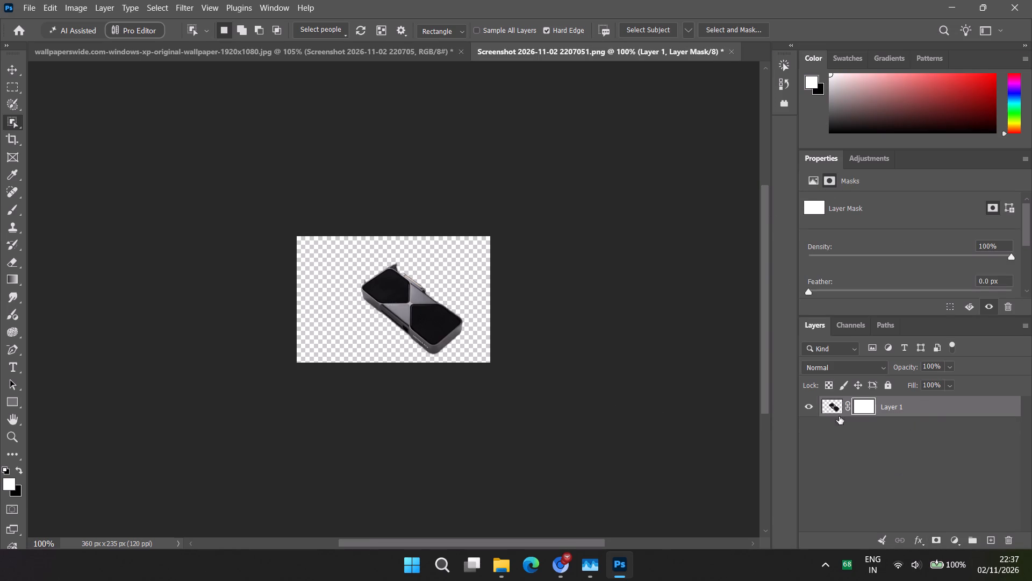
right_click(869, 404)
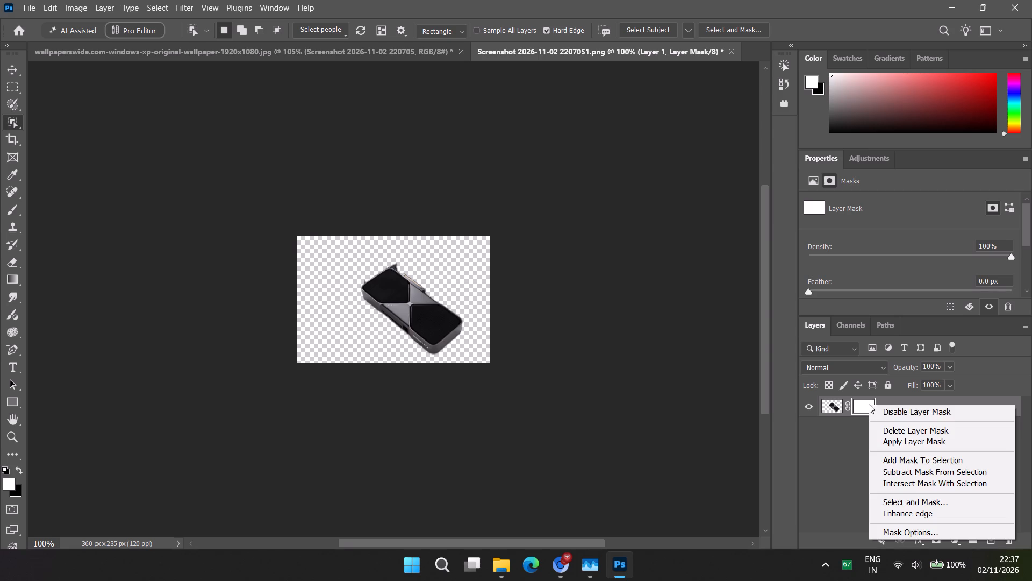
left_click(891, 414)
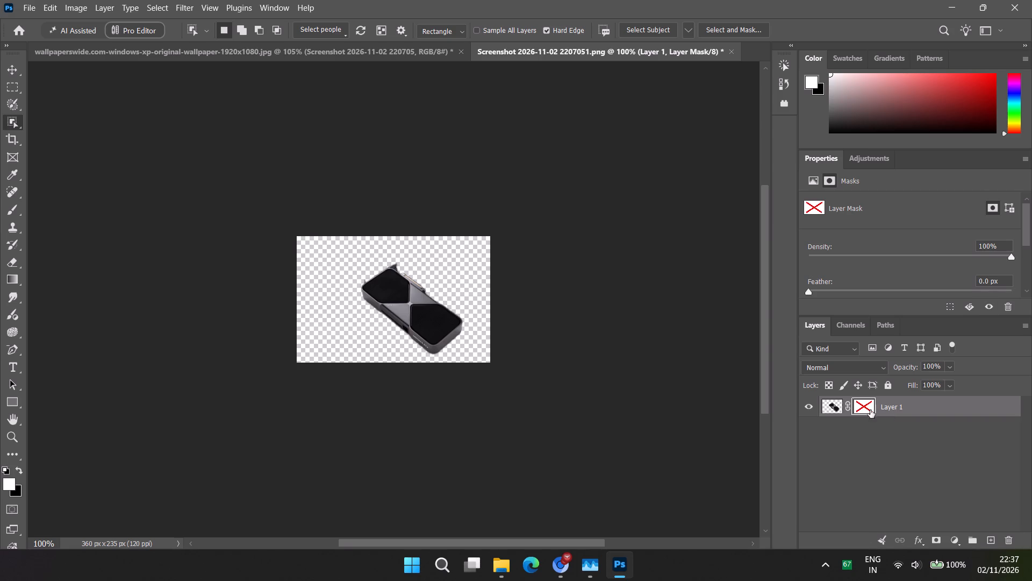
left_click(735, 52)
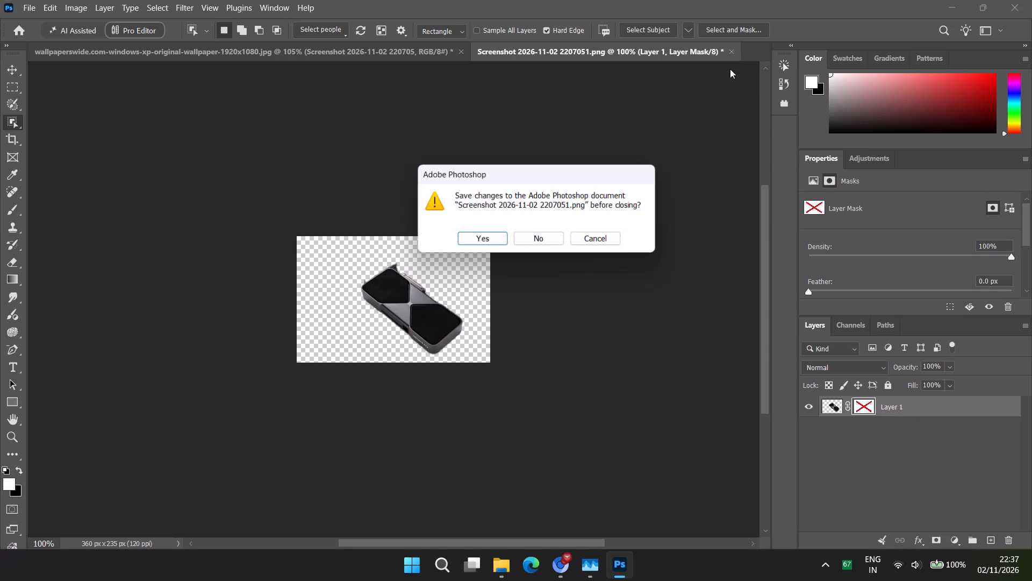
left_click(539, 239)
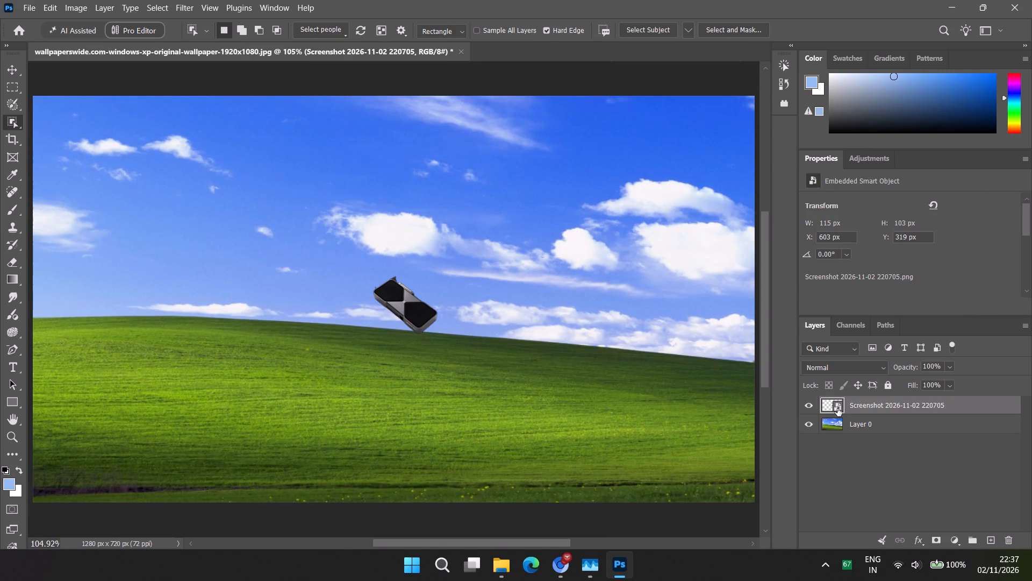
Reopen the graphics card contents, add a black solid color fill layer, and place it beneath Layer 1.
key("v")
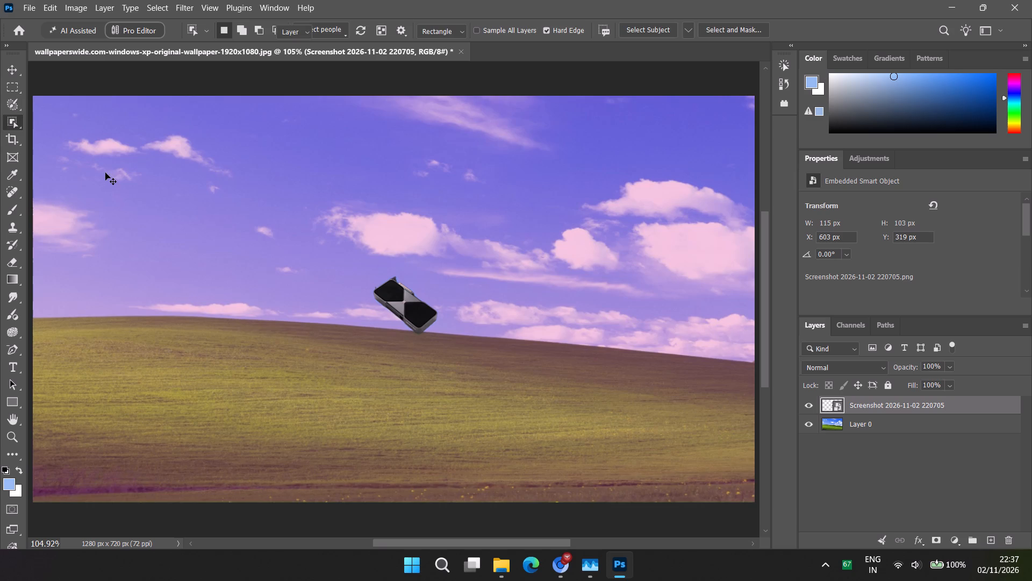
double_click(840, 403)
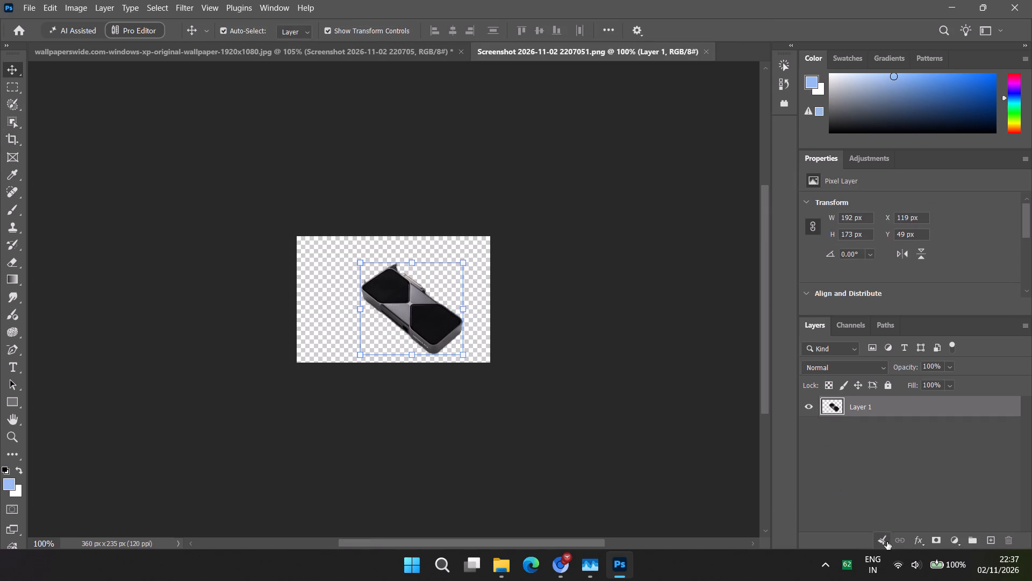
left_click(951, 545)
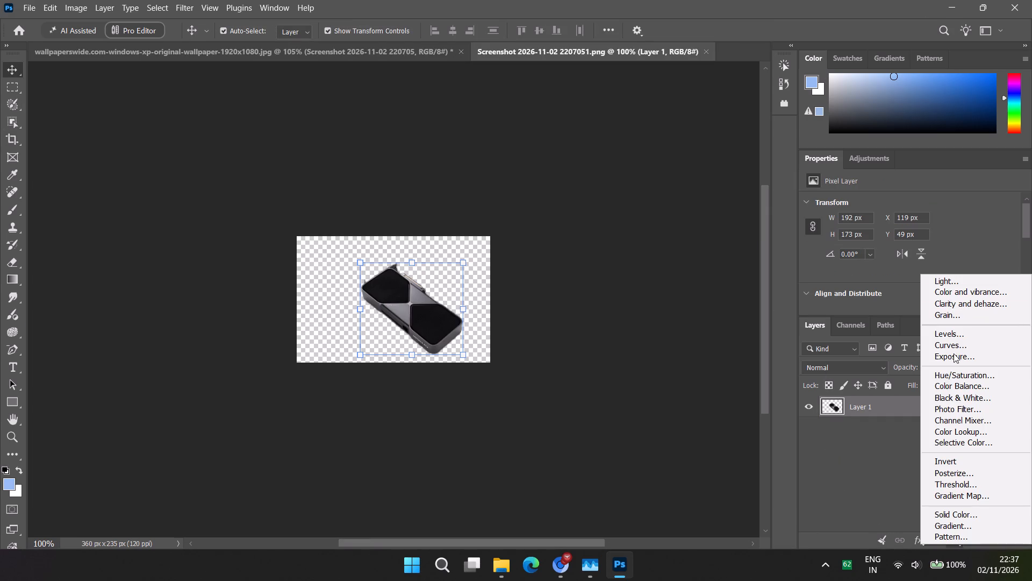
left_click(976, 509)
left_click_drag(479, 257, 346, 299)
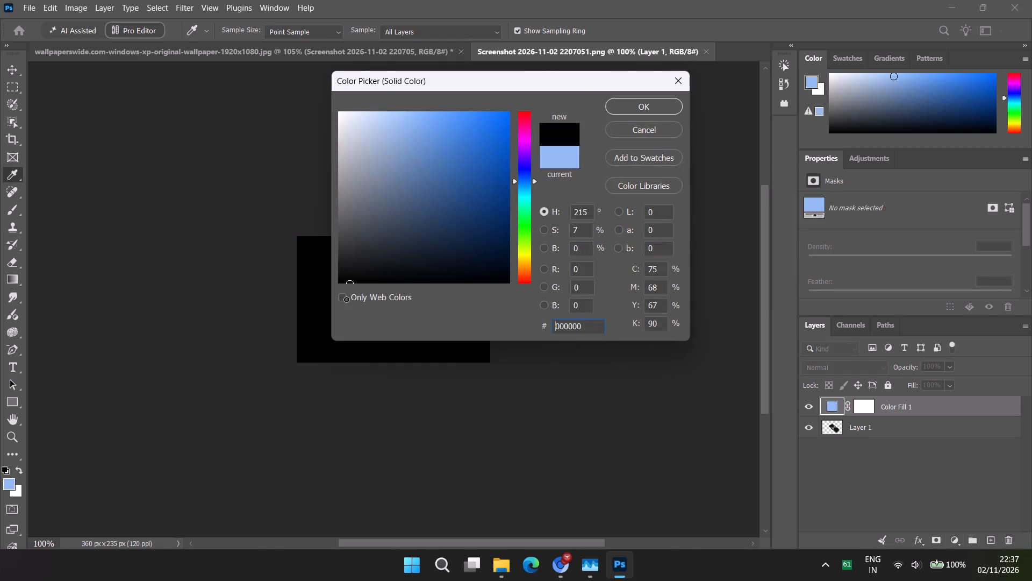
left_click_drag(346, 299, 342, 299)
left_click(636, 108)
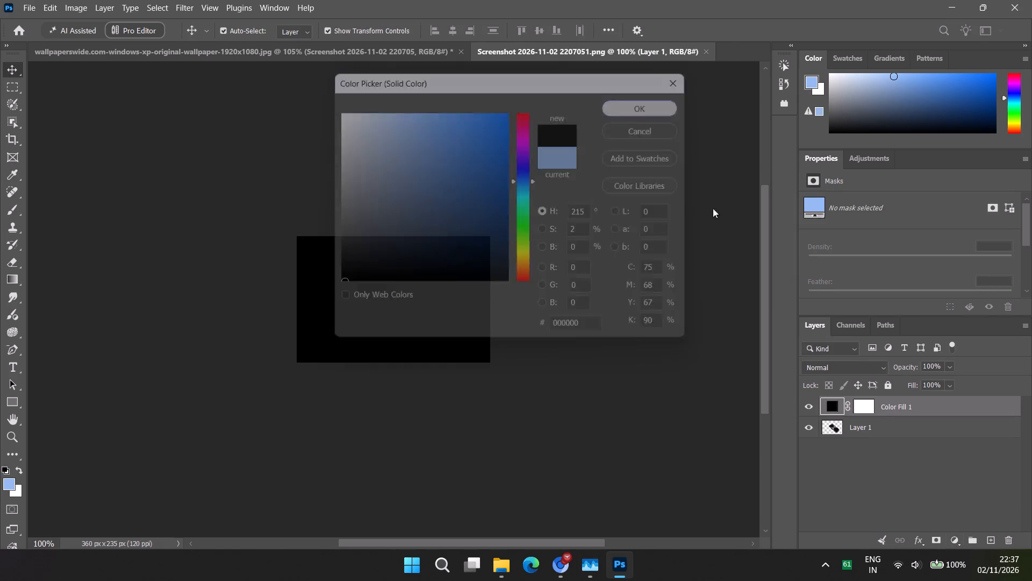
left_click_drag(862, 430, 858, 398)
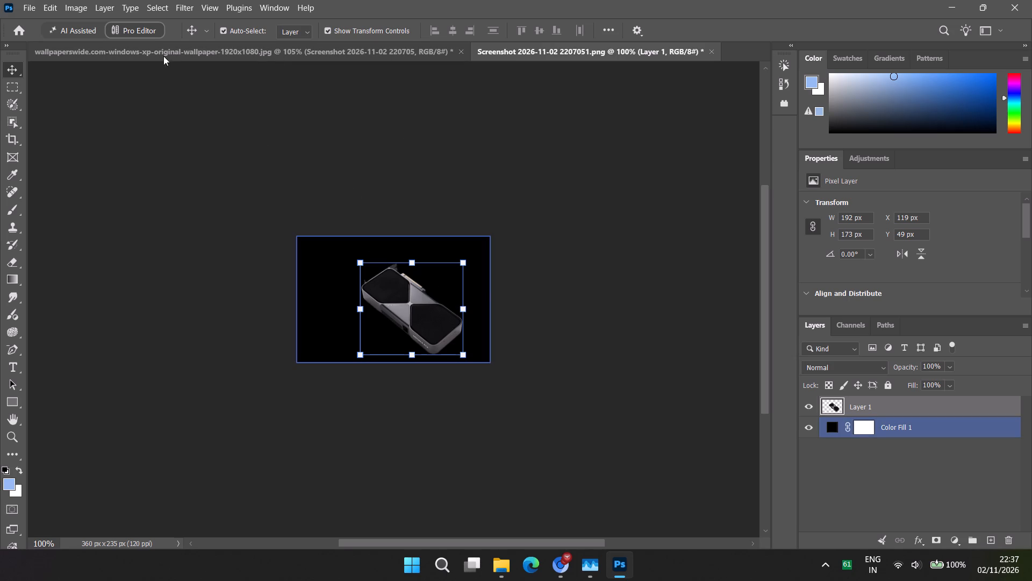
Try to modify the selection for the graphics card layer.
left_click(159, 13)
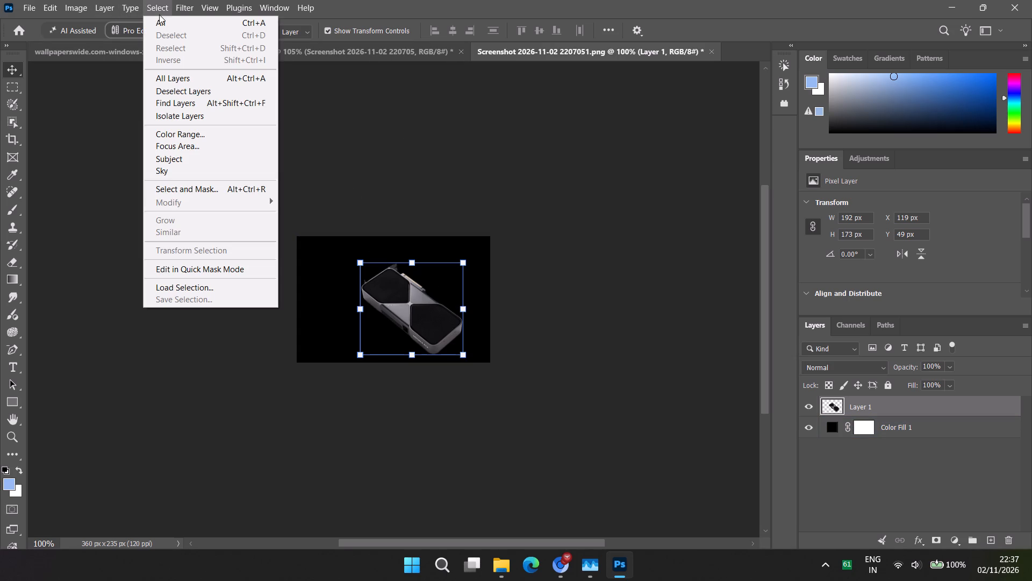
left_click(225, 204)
Return to the YouTube tutorial, rewatch how it loads Layer 1's outline as a selection, and pause the video there.
left_click(565, 565)
left_click(475, 325)
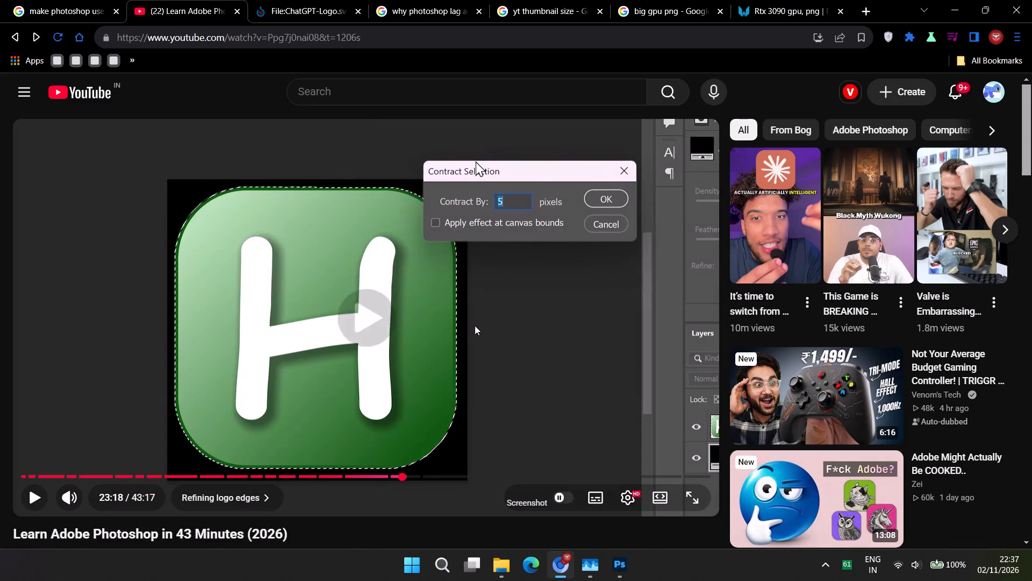
key("Left")
key("Left")
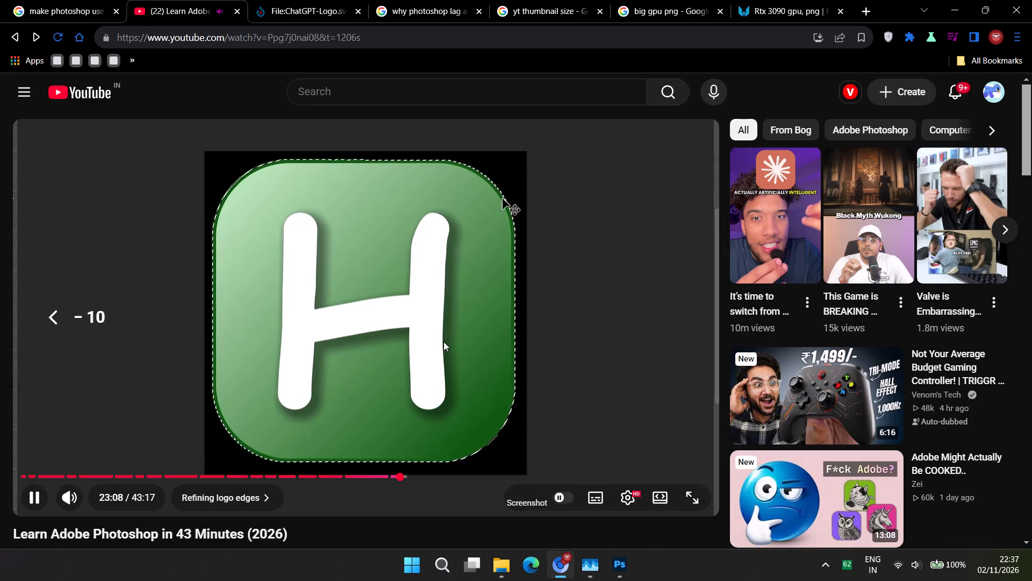
key("Left")
key("Left")
key("Left")
key("Right")
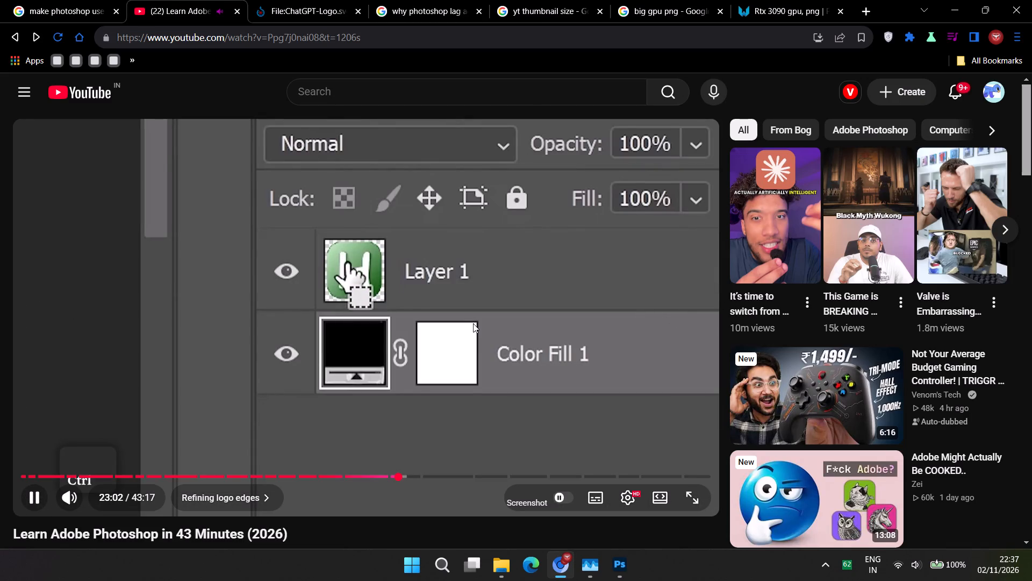
key("Left")
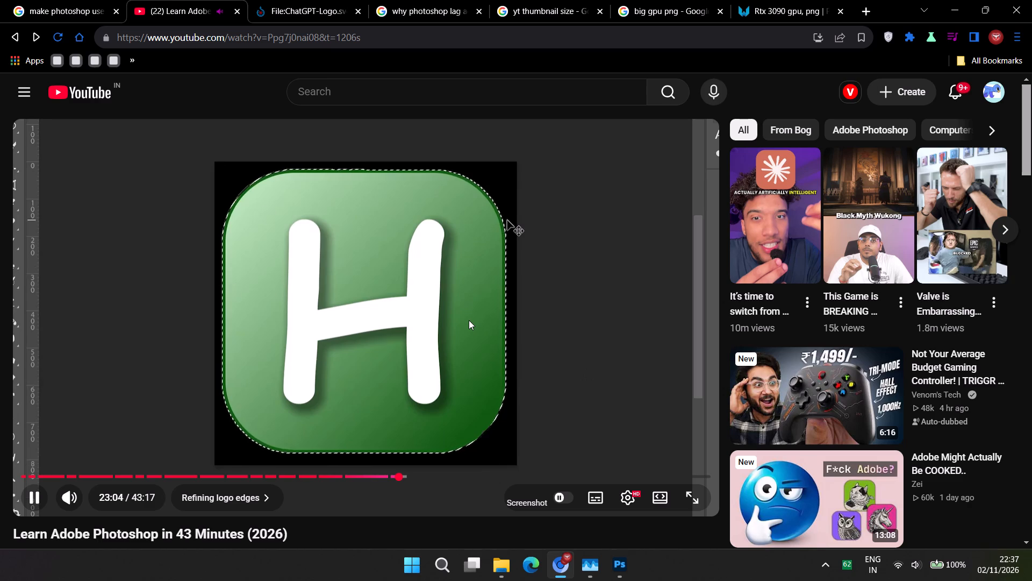
key("Left")
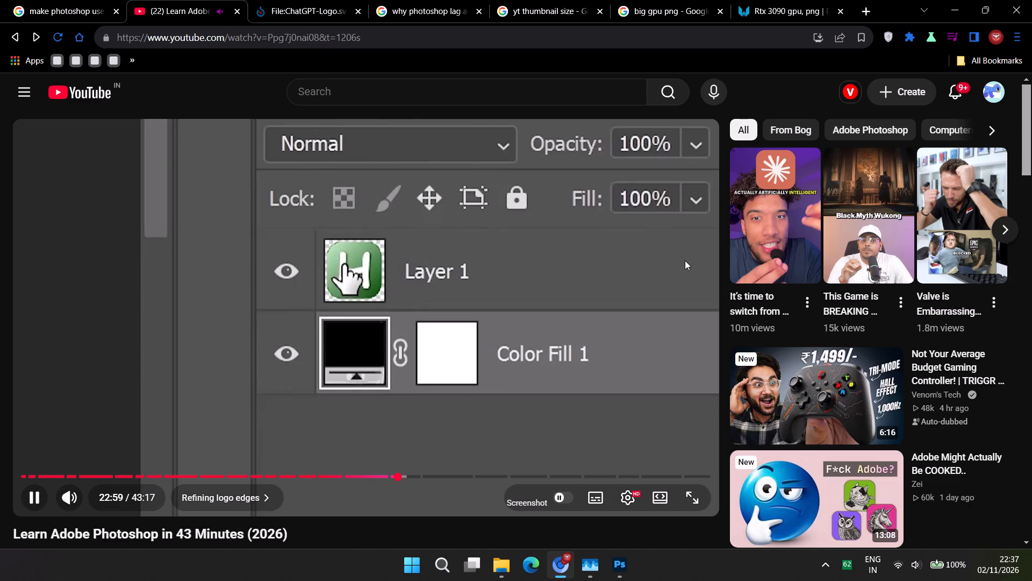
left_click(634, 249)
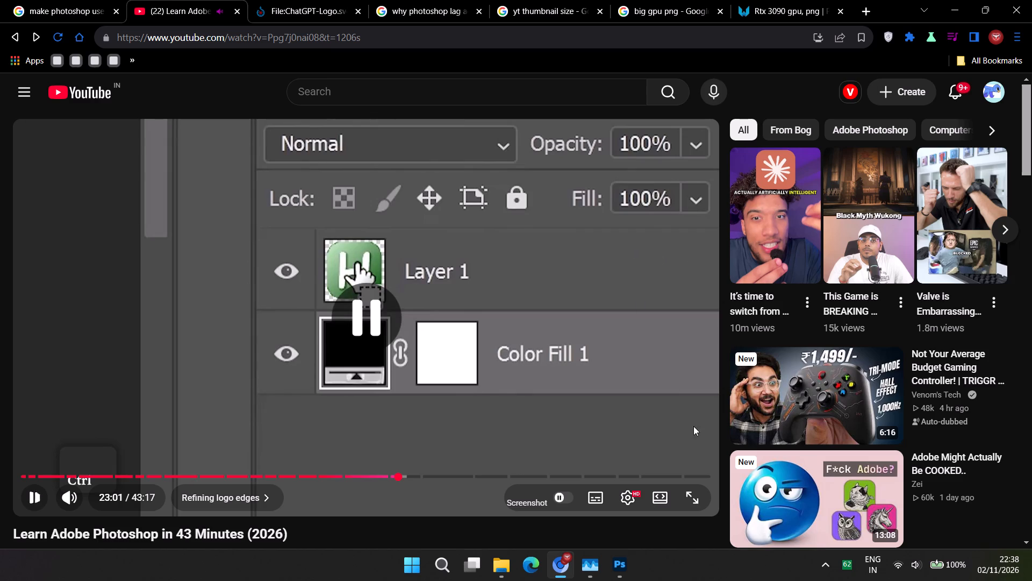
left_click(590, 372)
left_click(535, 305)
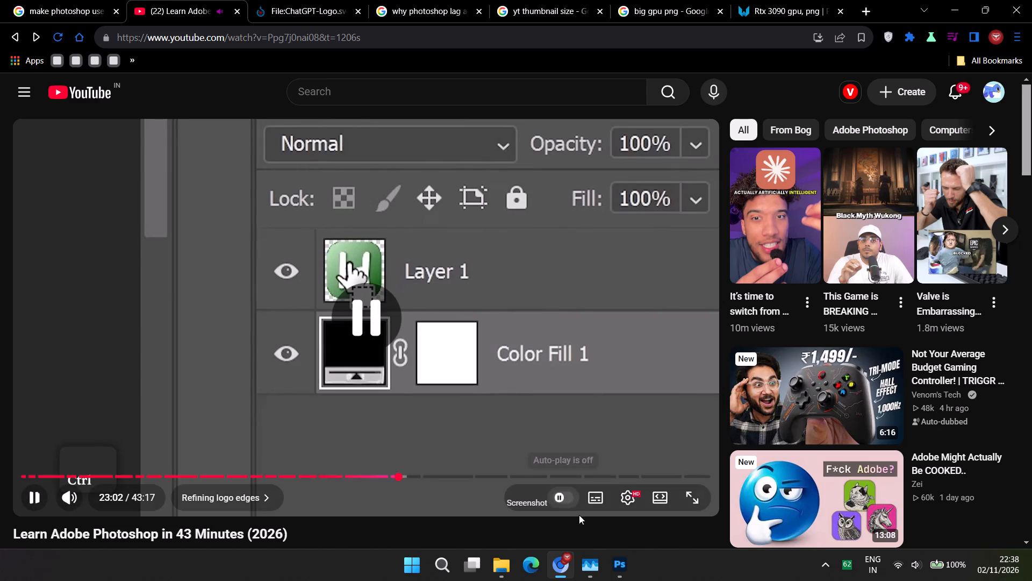
Switch back to Photoshop, load Layer 1's outline as a selection, and contract it by 3 px.
left_click(611, 553)
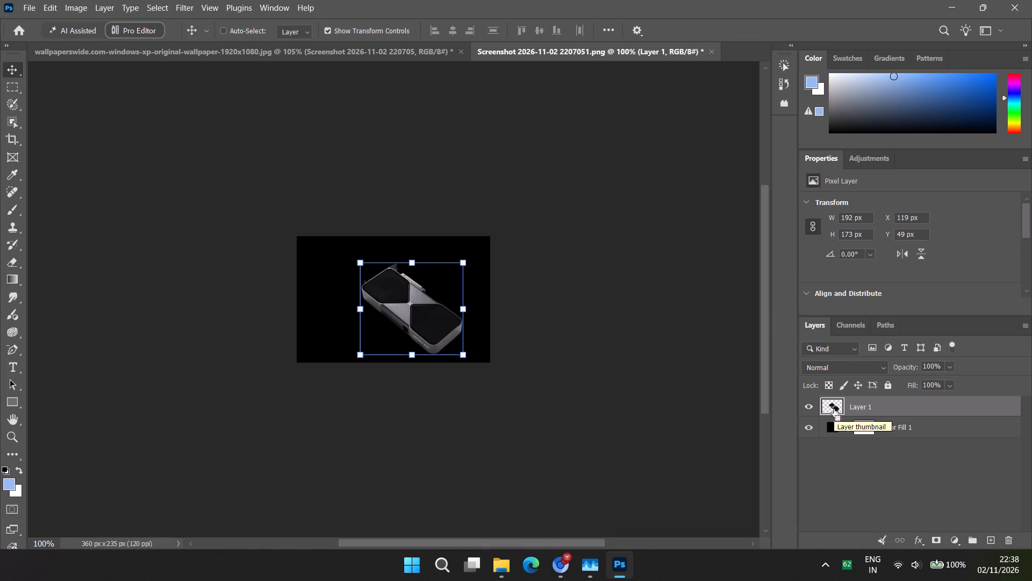
left_click(834, 409, "ctrl")
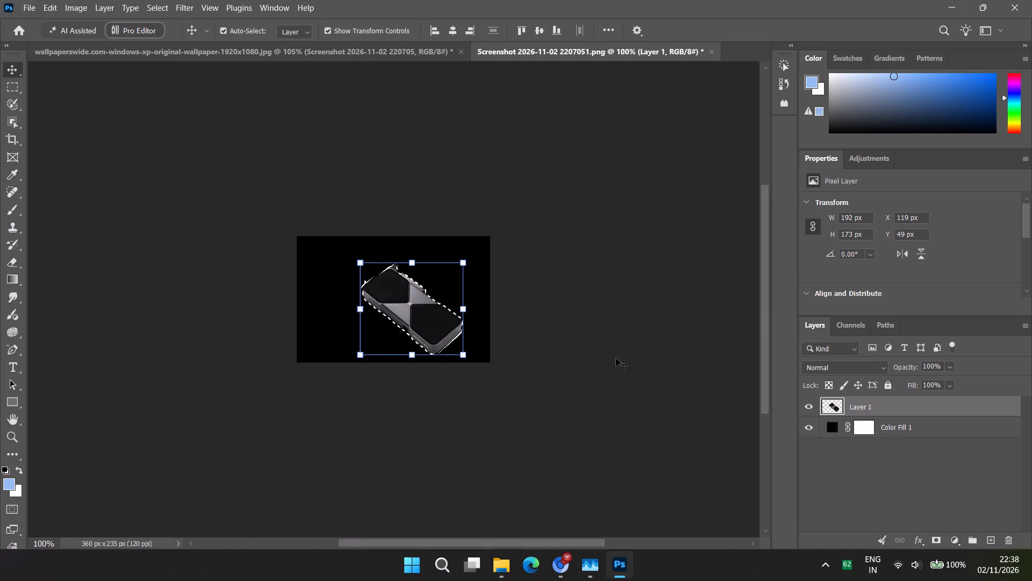
left_click(155, 12)
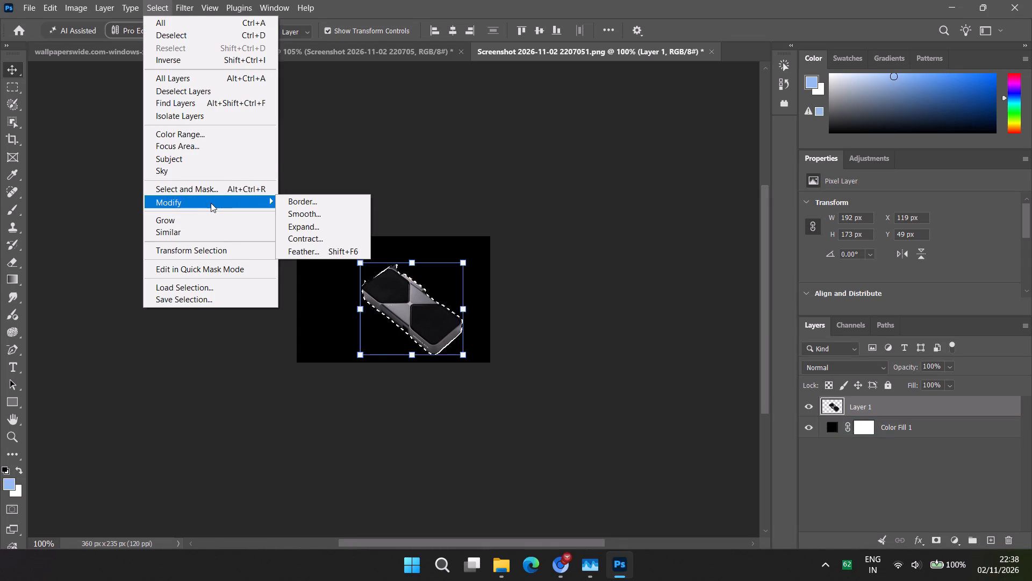
left_click(327, 235)
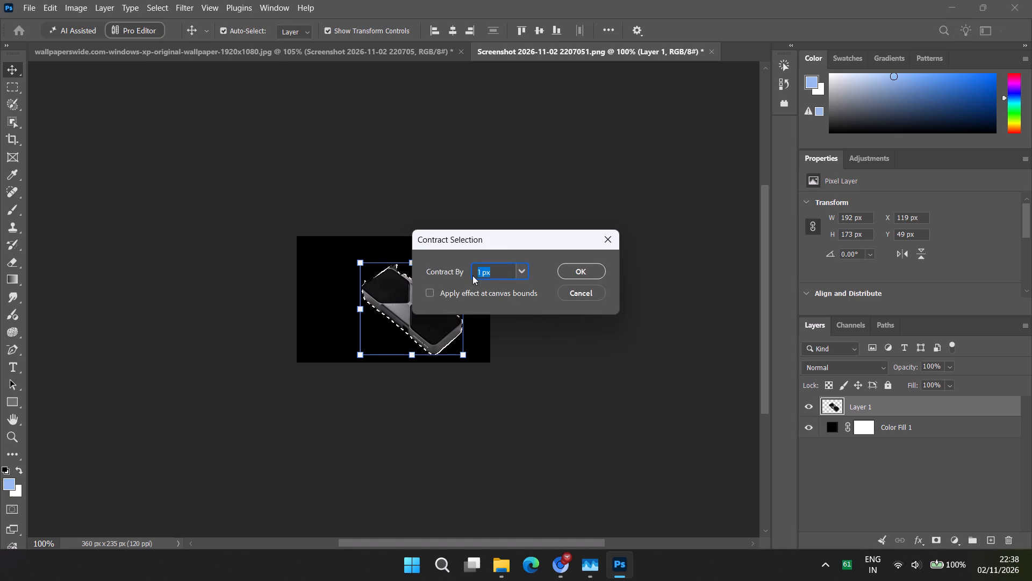
left_click(493, 274)
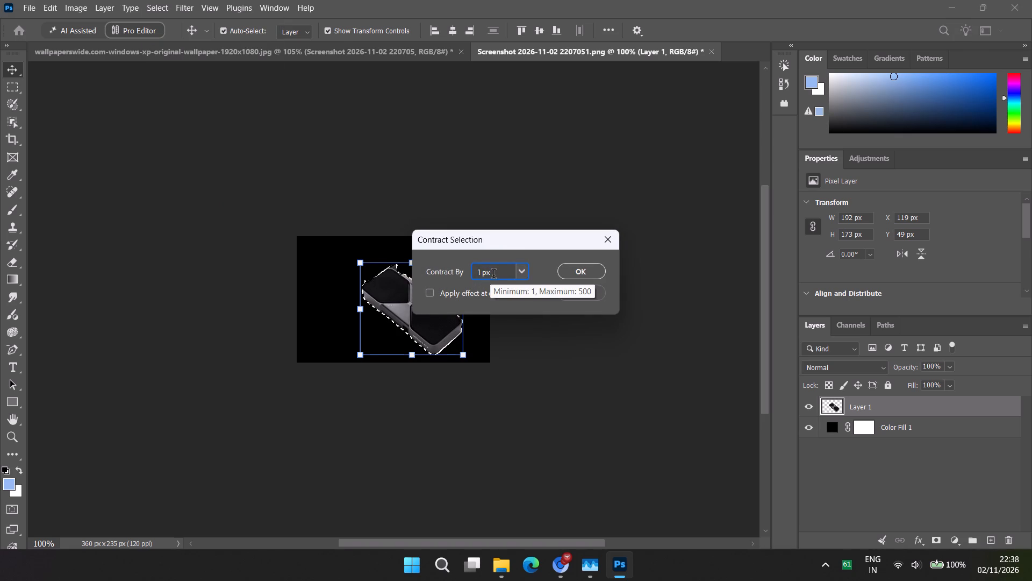
left_click(480, 274)
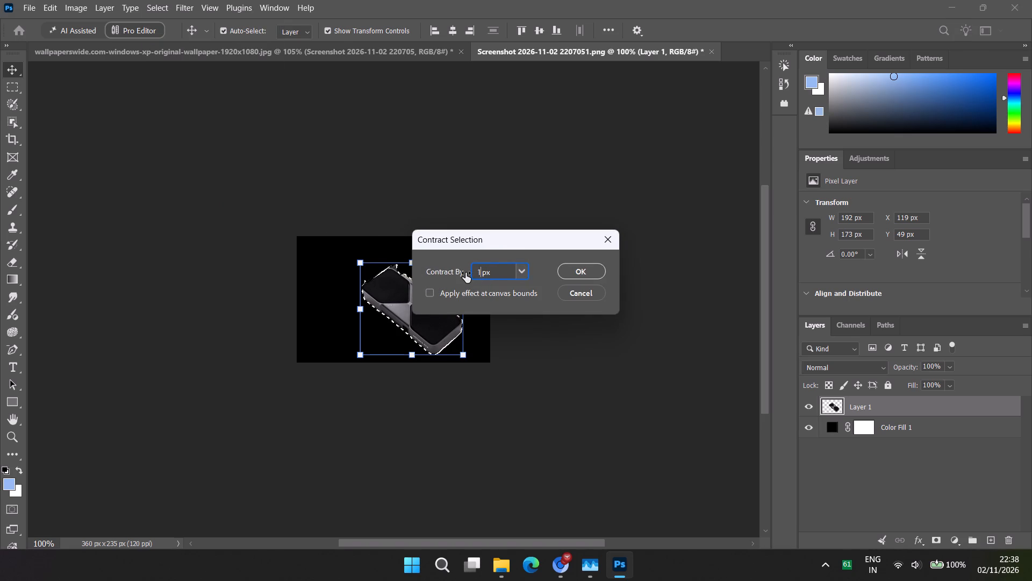
key("BackSpace")
key("0")
key("period")
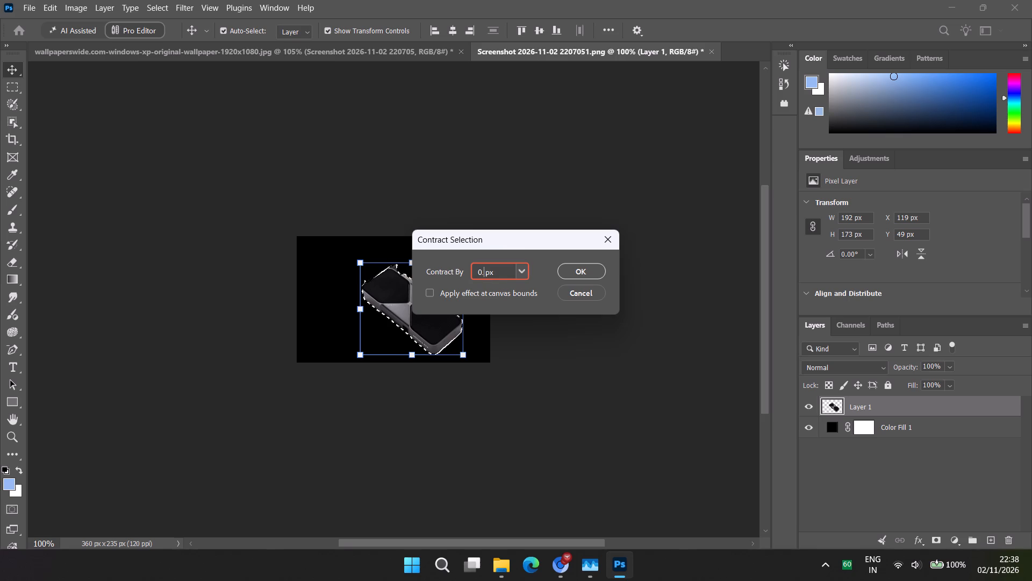
key("8")
key("BackSpace")
key("BackSpace")
key("BackSpace")
key("3")
left_click(566, 269)
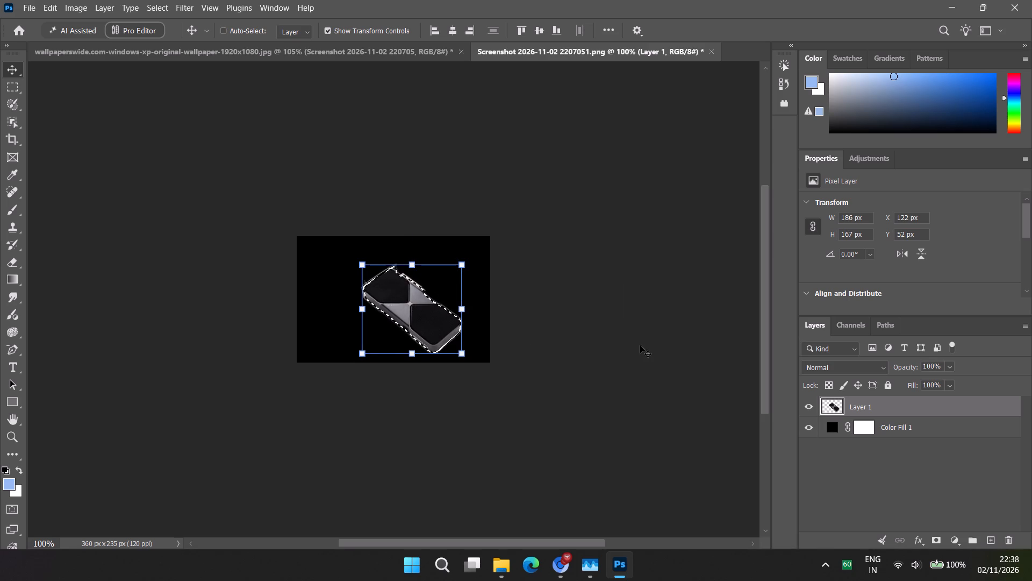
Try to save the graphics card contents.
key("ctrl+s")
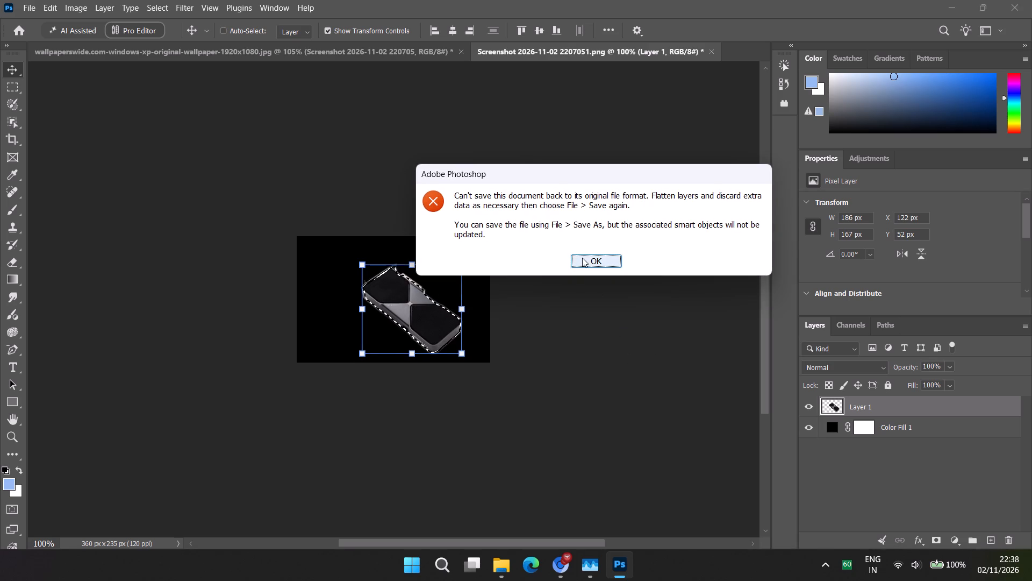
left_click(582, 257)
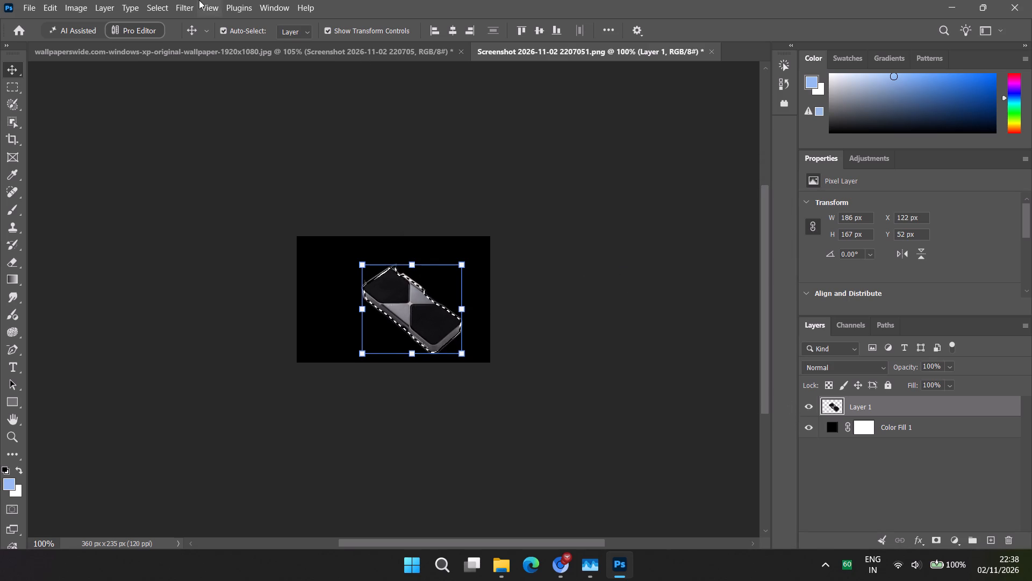
Return to the tutorial in the browser, watch how the logo's edge is erased after contracting the selection, and pause it.
left_click(553, 563)
left_click(469, 339)
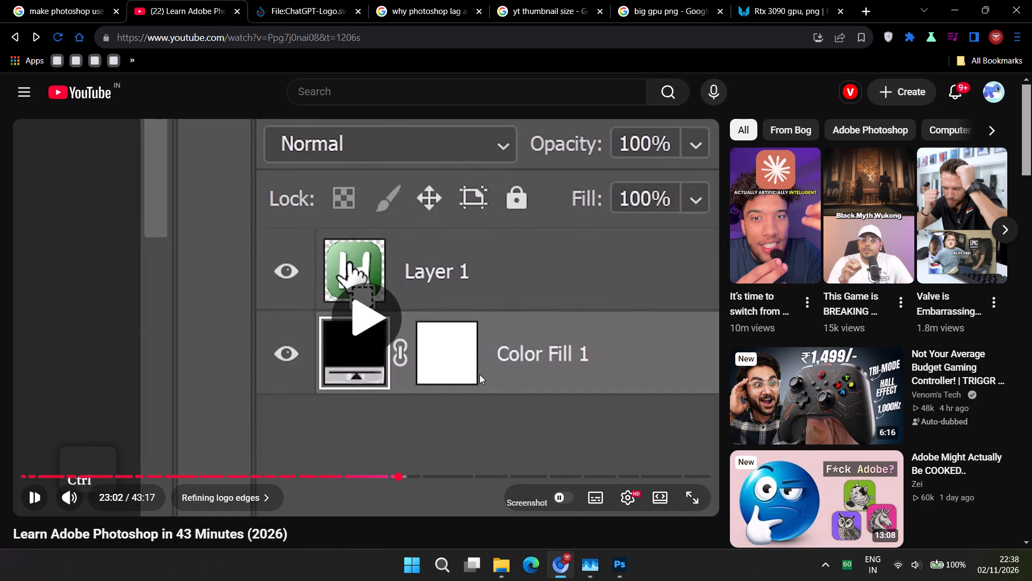
left_click(634, 308)
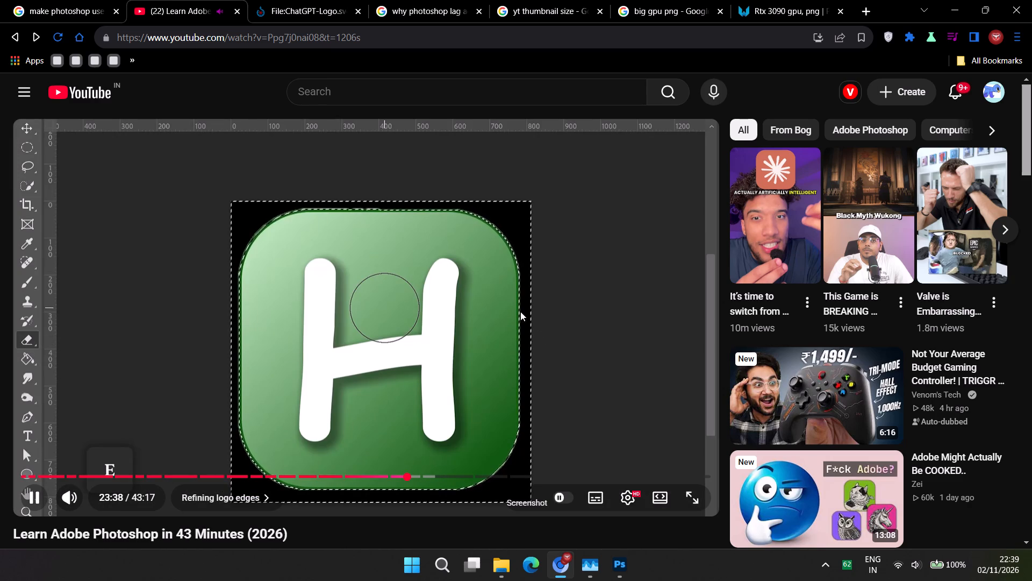
left_click(500, 288)
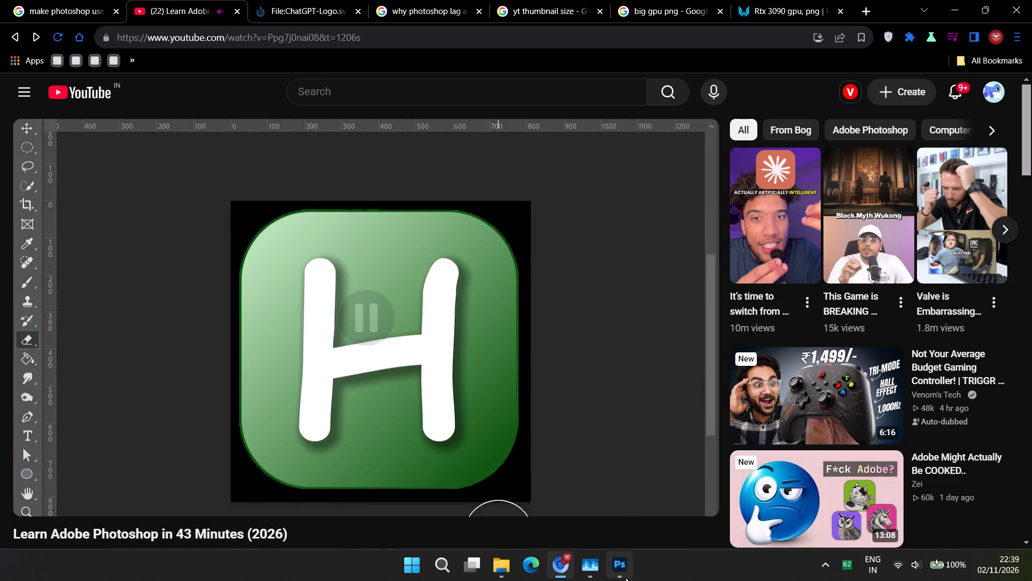
Switch back to Photoshop and invert the colors of Layer 1 inside the contracted graphics card selection.
left_click(625, 579)
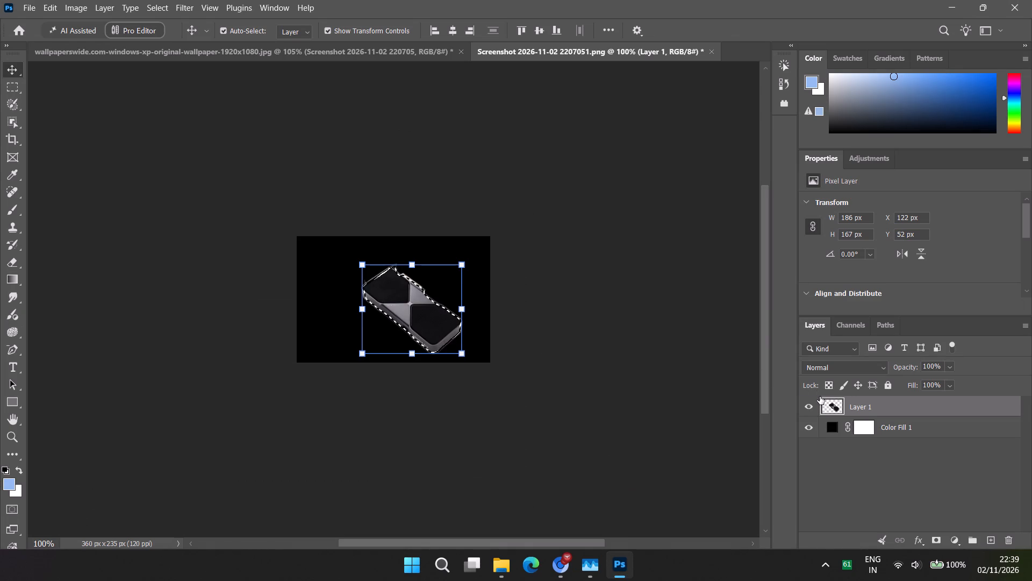
key("ctrl+i")
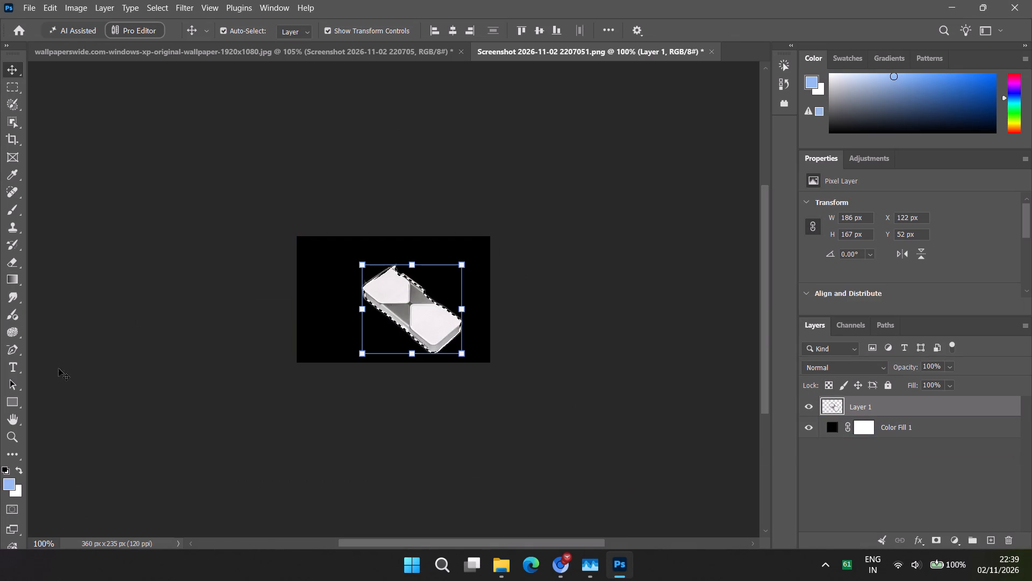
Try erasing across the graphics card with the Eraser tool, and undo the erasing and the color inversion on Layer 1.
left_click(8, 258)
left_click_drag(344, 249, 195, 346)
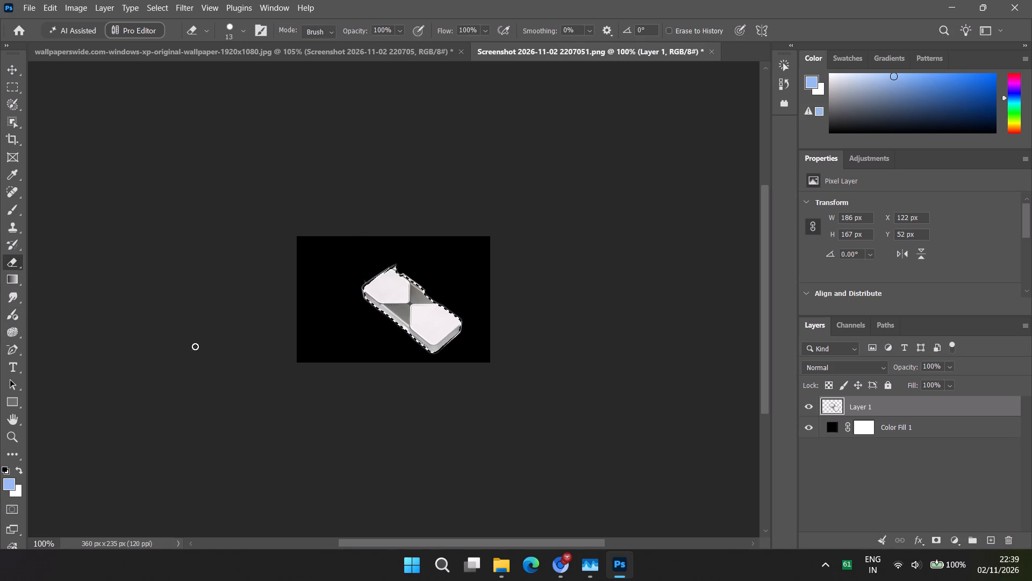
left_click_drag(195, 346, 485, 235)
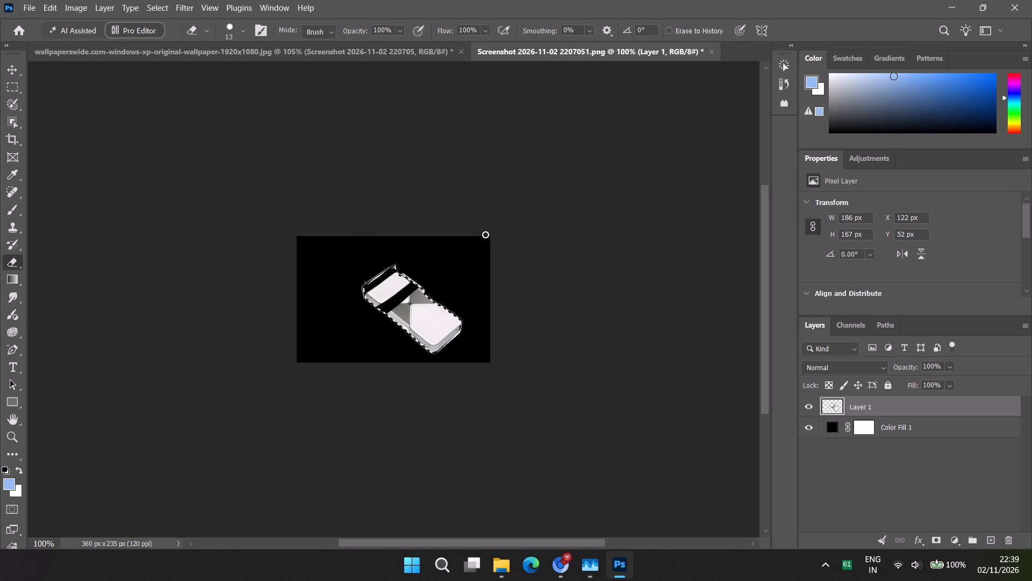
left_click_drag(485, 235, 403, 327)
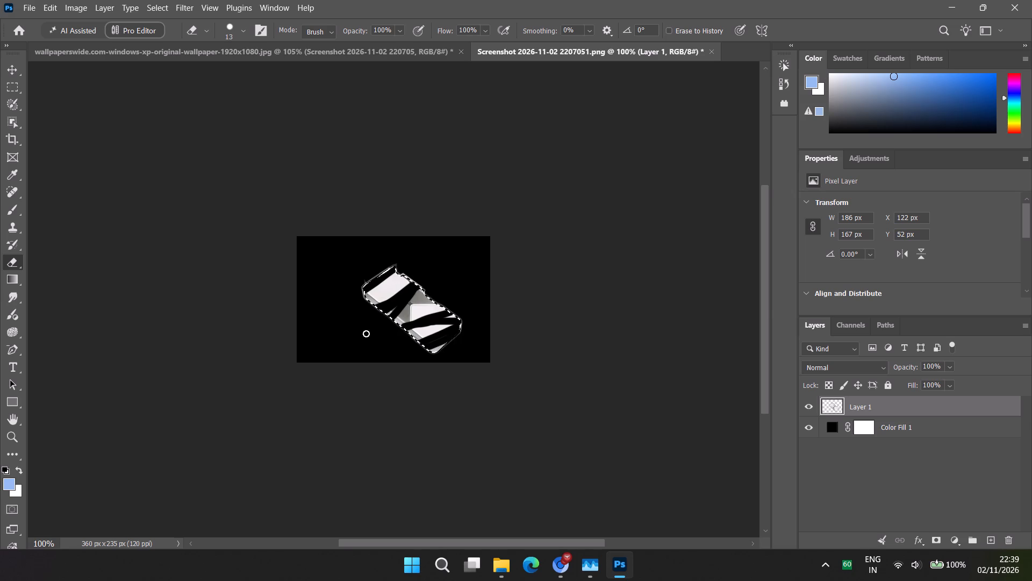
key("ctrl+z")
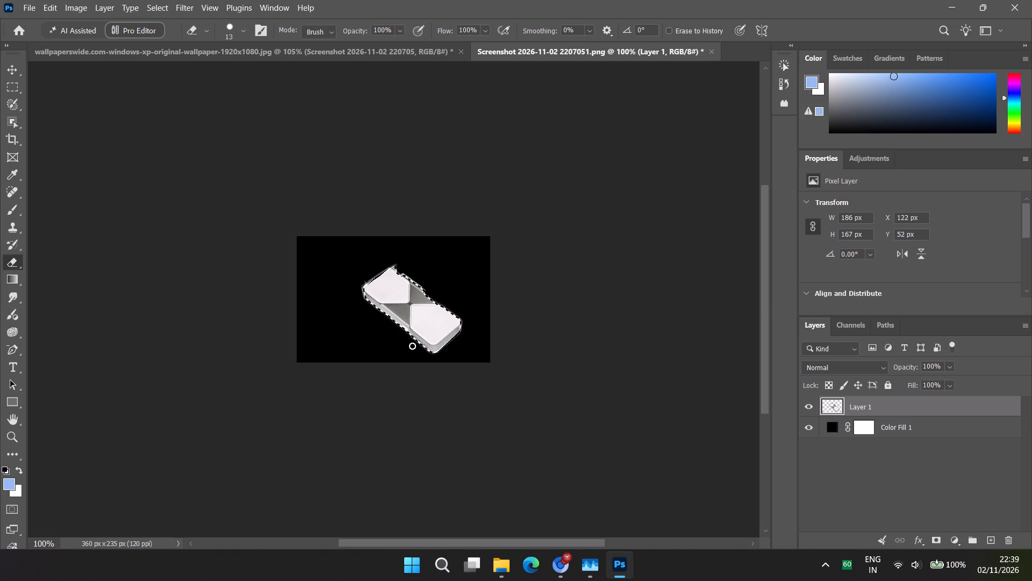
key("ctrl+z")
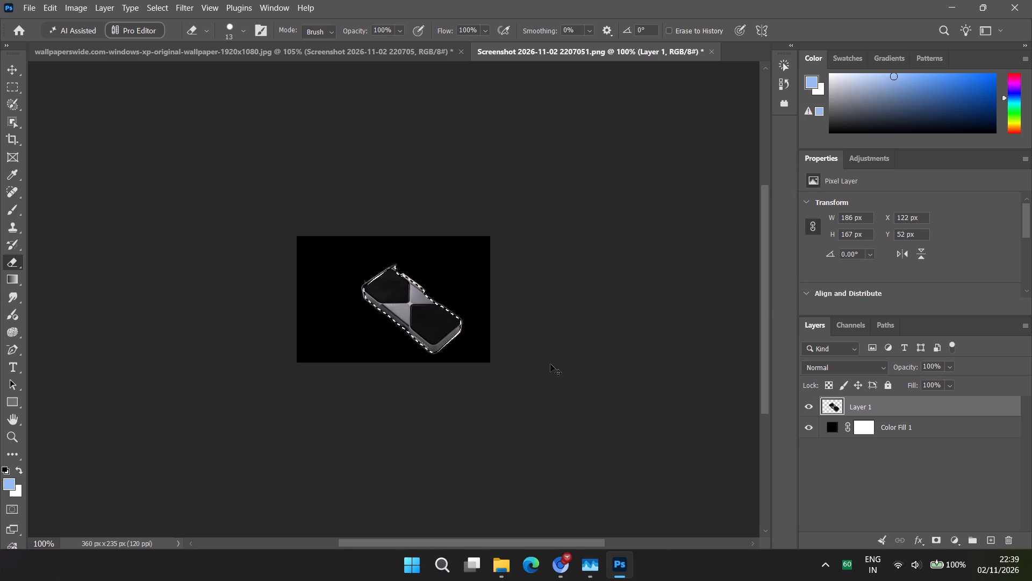
Return to the tutorial in the browser, replay the logo edge refinement from contracting the selection to inverting it, and pause the video.
left_click(553, 575)
left_click(498, 366)
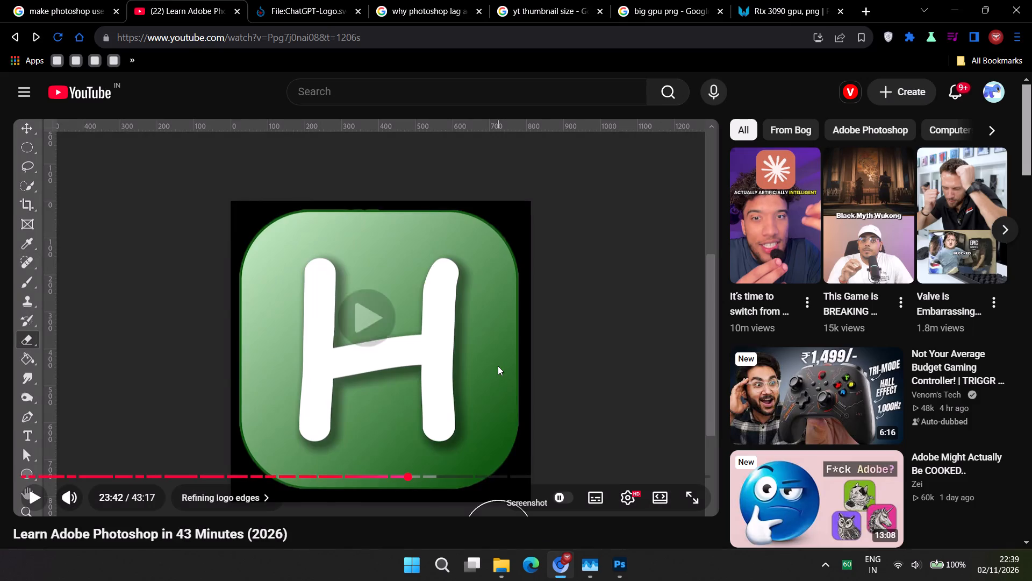
key("Left")
key("Left")
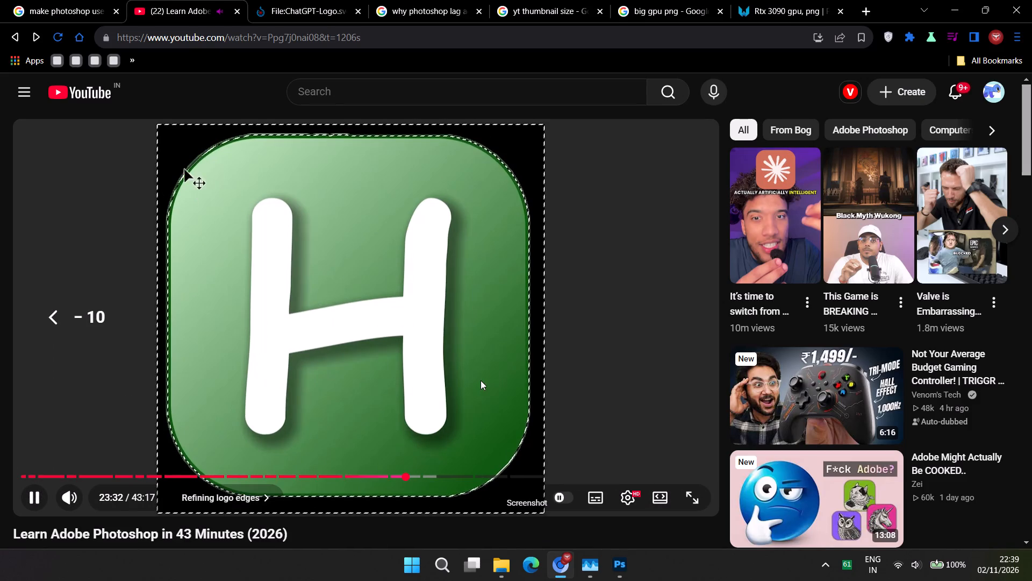
key("Left")
key("Left")
key("Left")
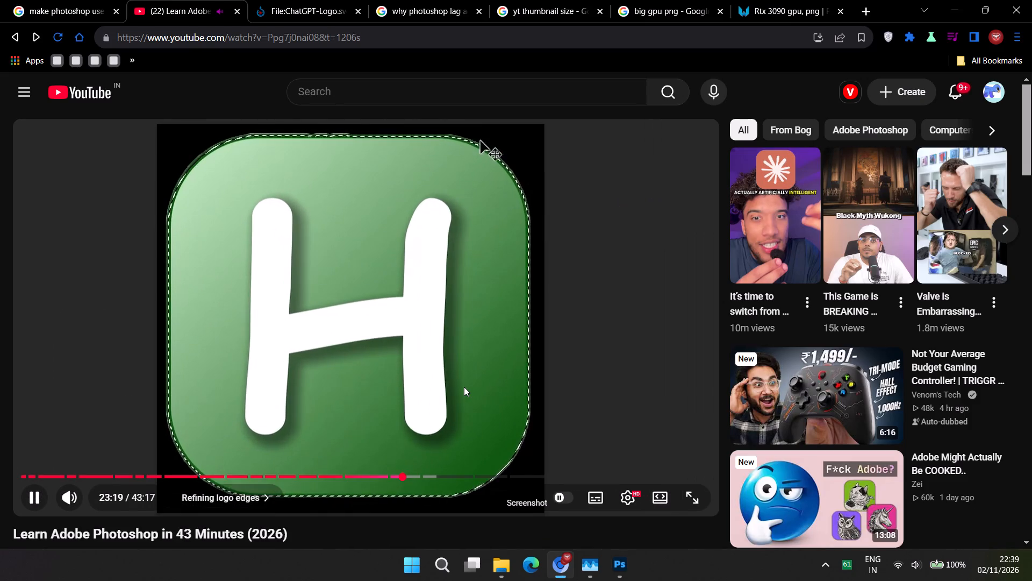
key("Left")
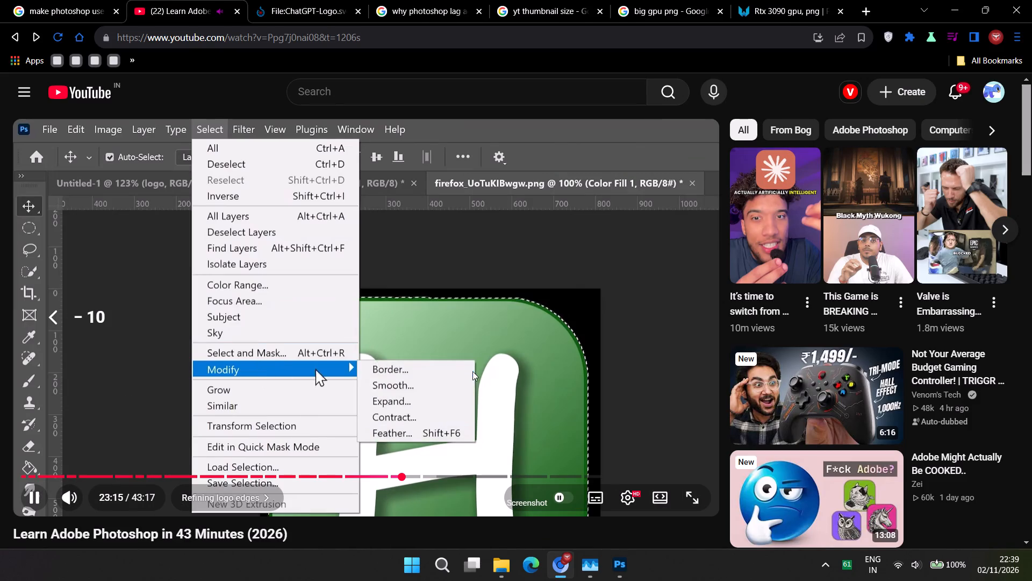
key("Left")
key("Left")
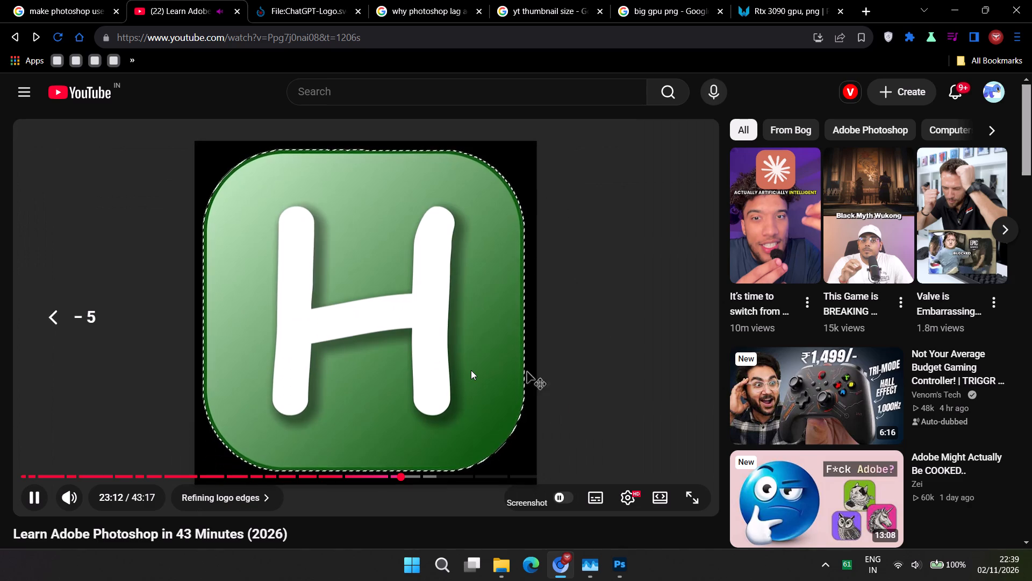
key("Left")
key("Right")
key("Right")
key("Right")
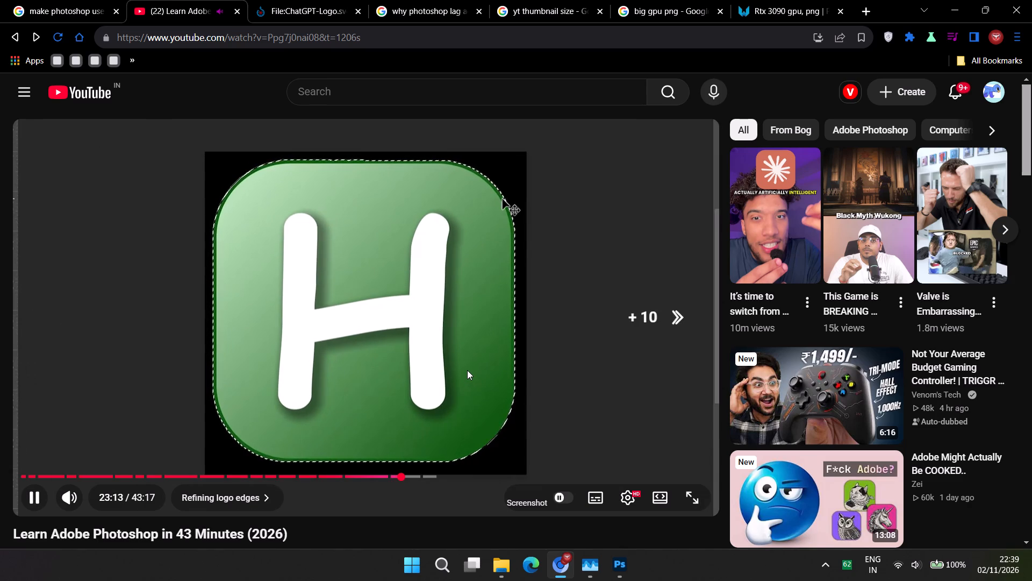
key("Right")
key("Right")
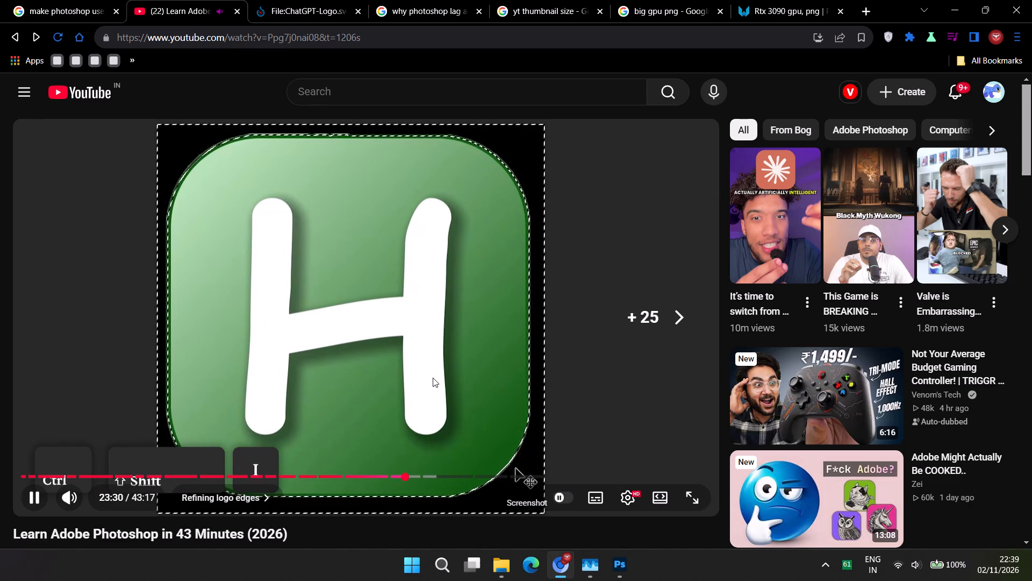
key("Left")
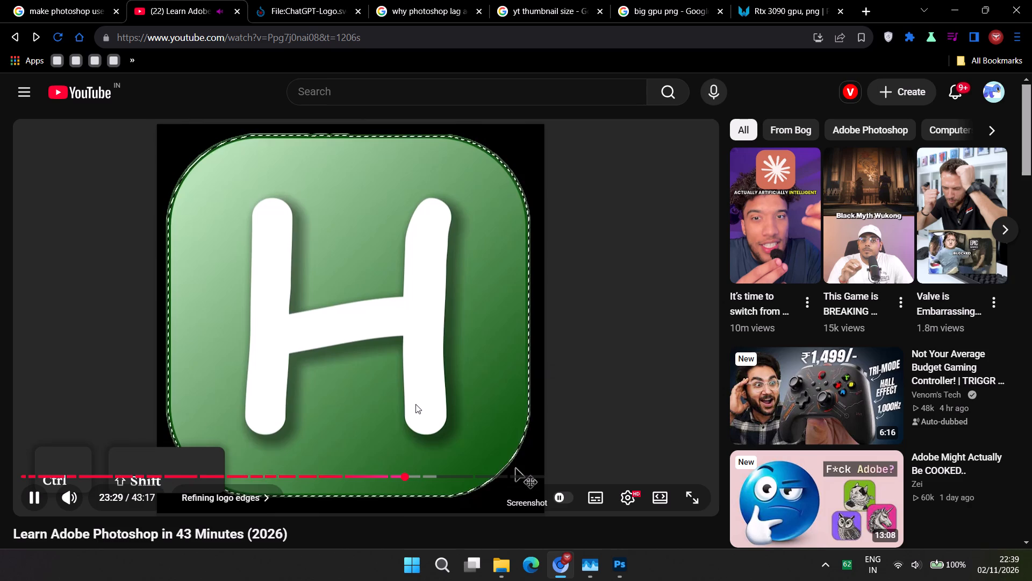
left_click(413, 328)
Switch back to Photoshop and invert the selection so it covers everything outside the graphics card.
left_click(607, 574)
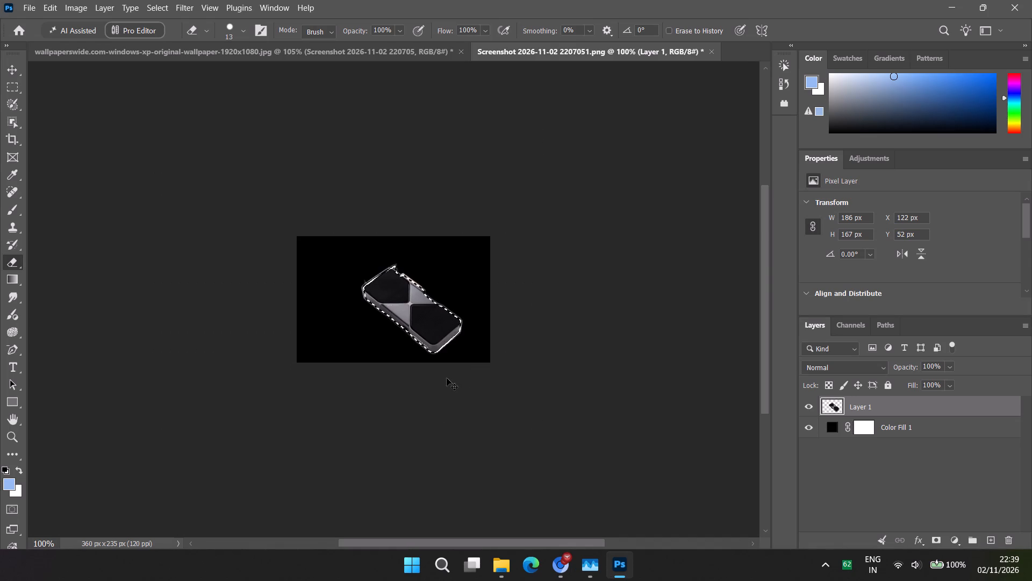
key("ctrl+shift+i")
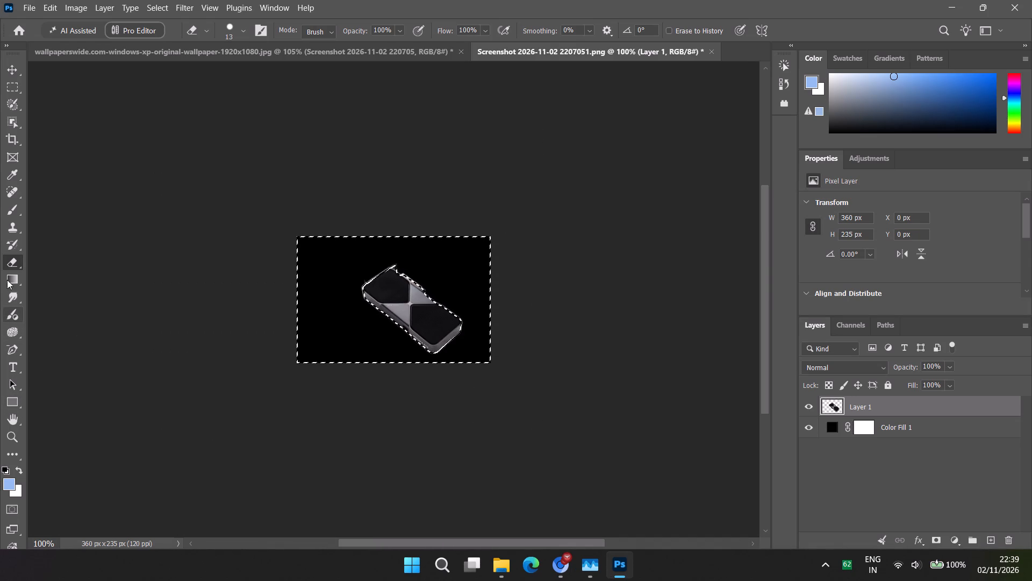
Erase the fringe along the graphics card's upper-left edge on Layer 1, using the Eraser inside the inverted selection.
left_click_drag(336, 268, 292, 316)
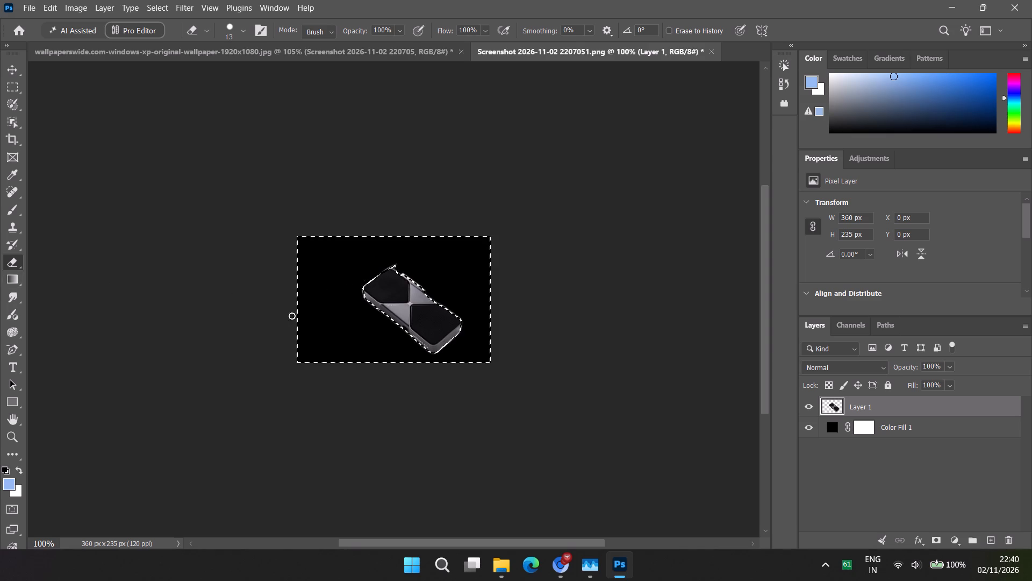
left_click_drag(292, 316, 382, 254)
left_click_drag(382, 254, 357, 297)
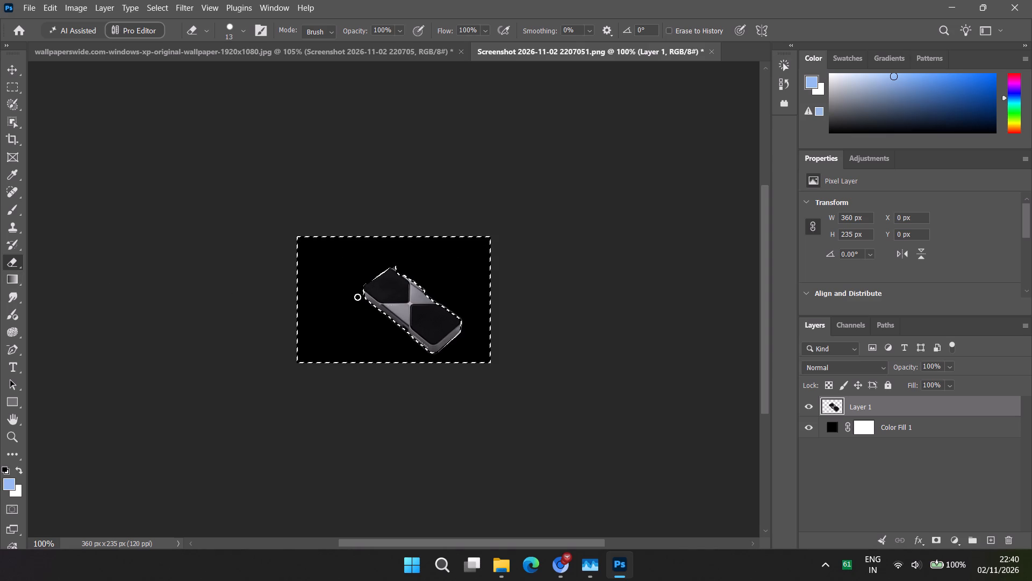
Erase the remaining fringe around the graphics card's lower, right and upper edges on Layer 1.
key("plus")
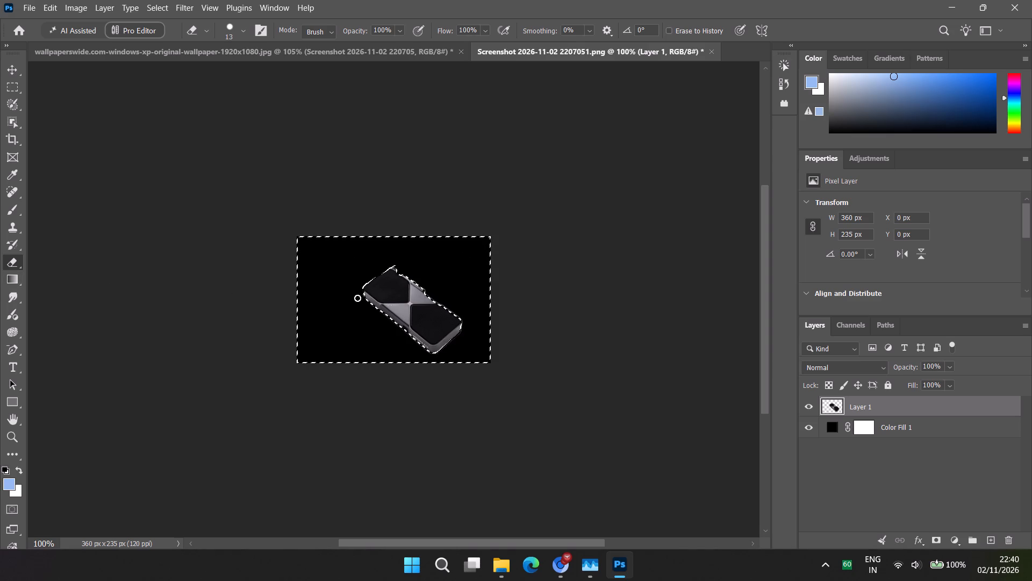
key("ctrl+plus")
key("ctrl+plus")
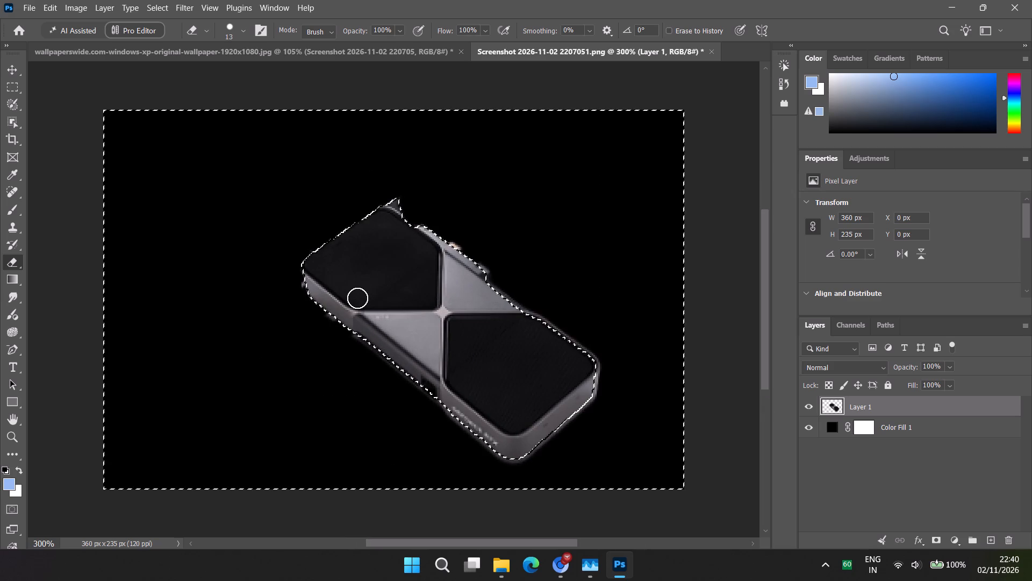
left_click_drag(413, 185, 295, 280)
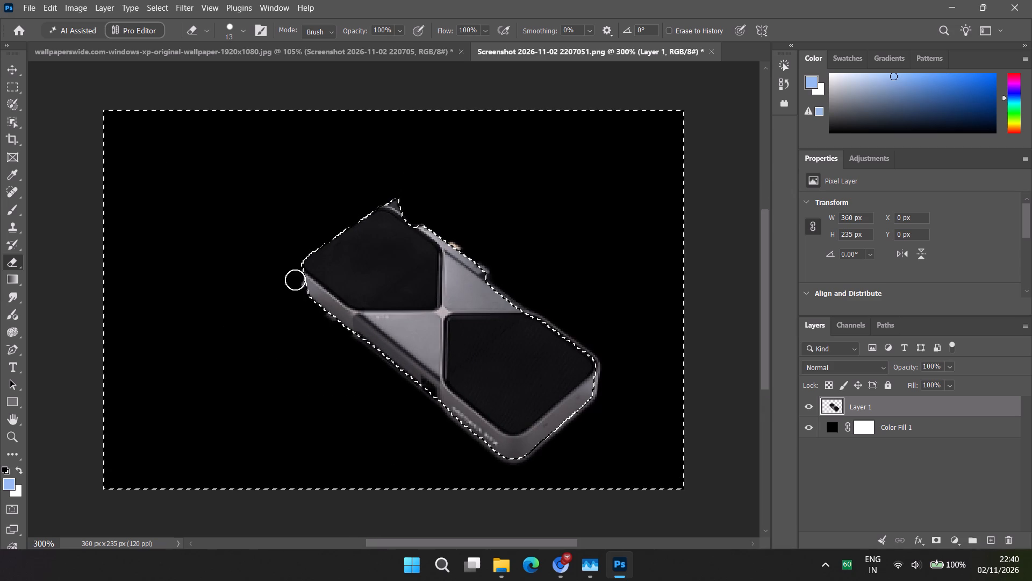
left_click_drag(295, 280, 319, 345)
left_click_drag(319, 345, 469, 367)
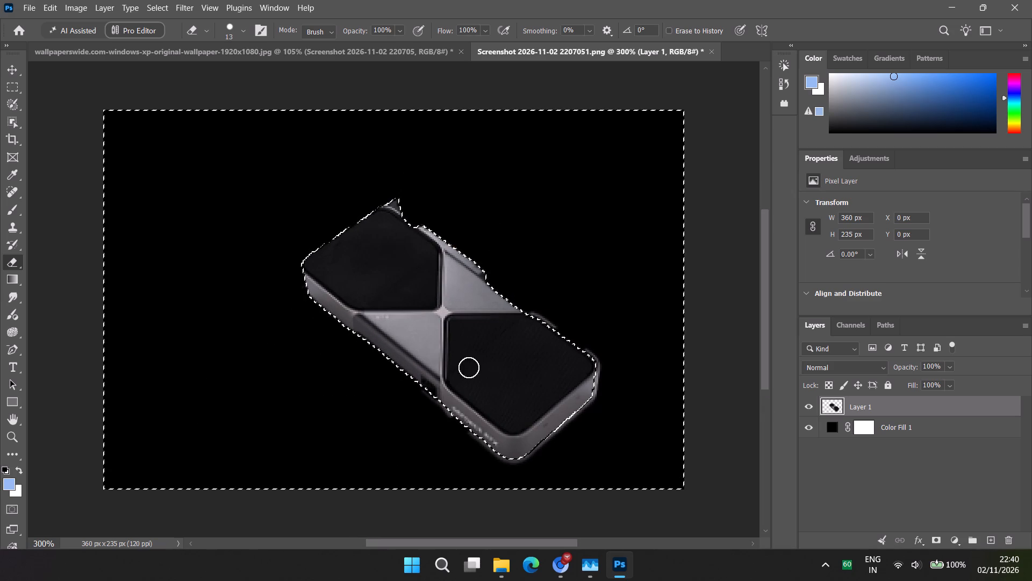
left_click_drag(469, 367, 529, 448)
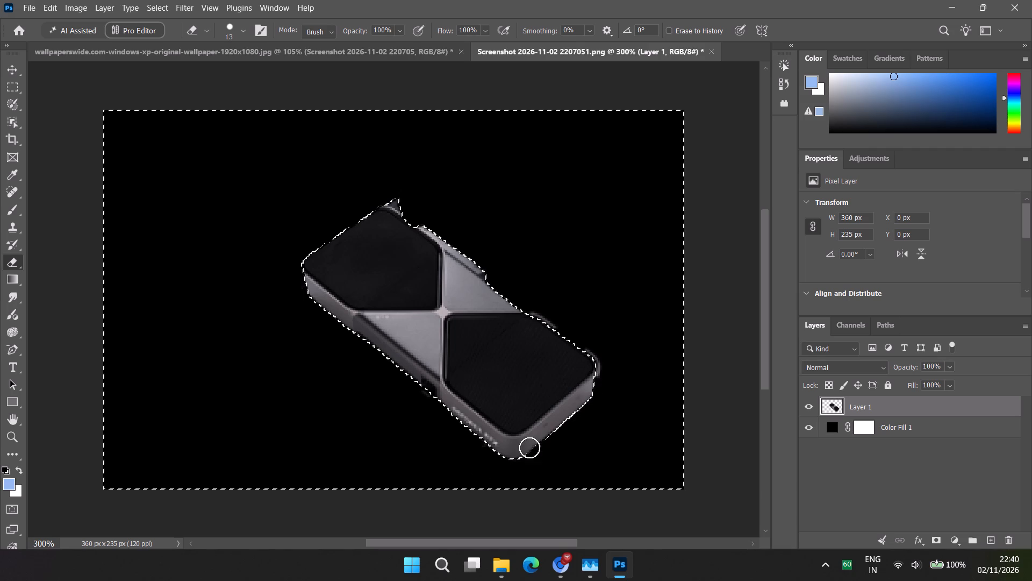
left_click_drag(529, 448, 539, 312)
left_click_drag(539, 312, 481, 275)
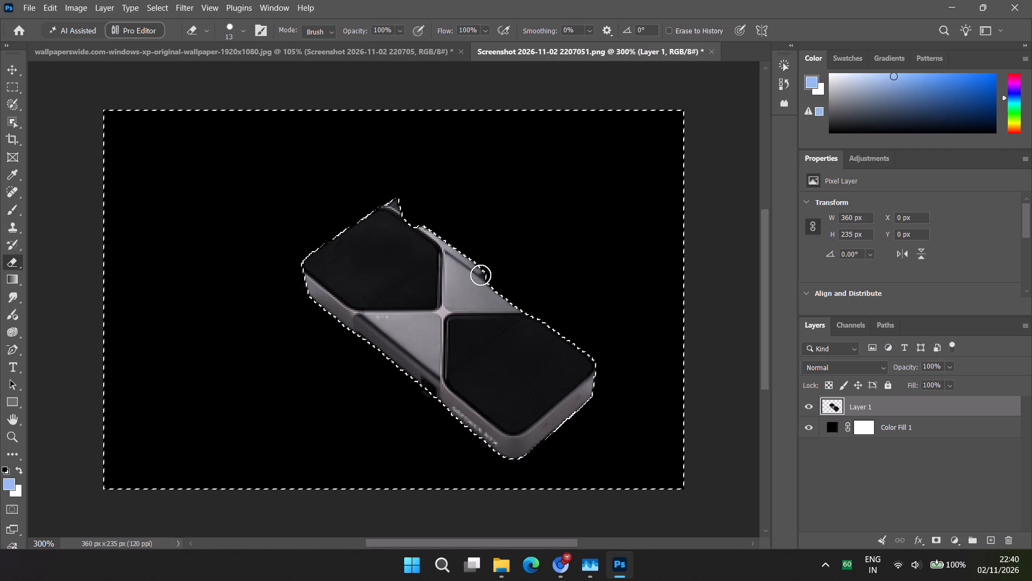
left_click_drag(481, 275, 371, 207)
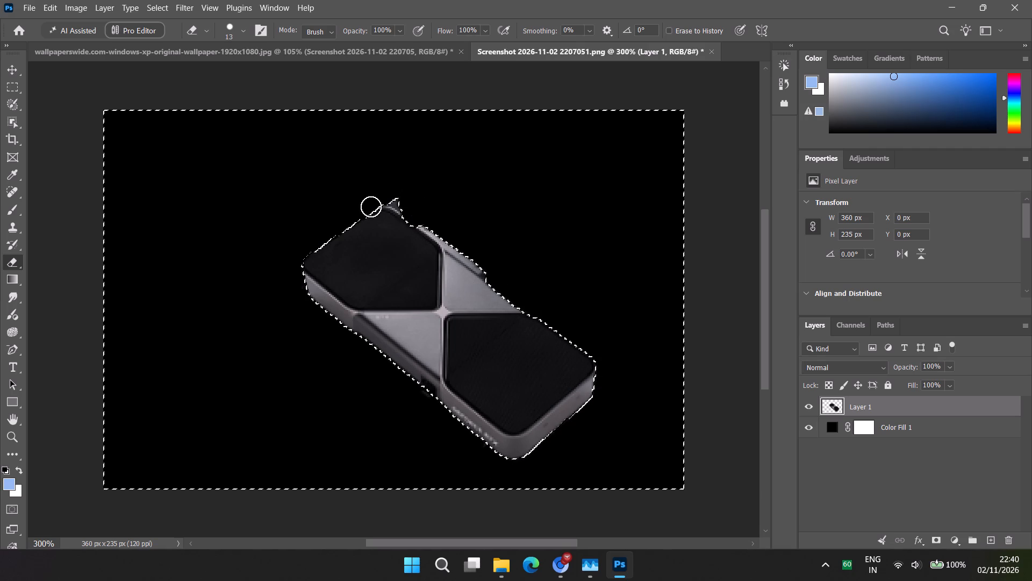
Make a second erasing pass around the graphics card's outline, along its left, lower and bottom-right edges.
left_click_drag(371, 207, 306, 281)
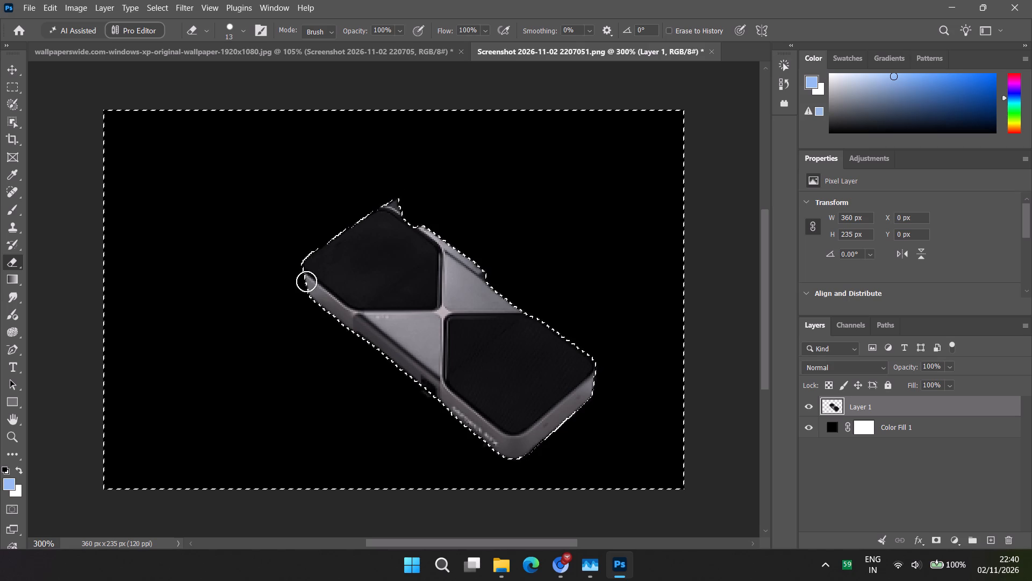
left_click_drag(306, 281, 503, 452)
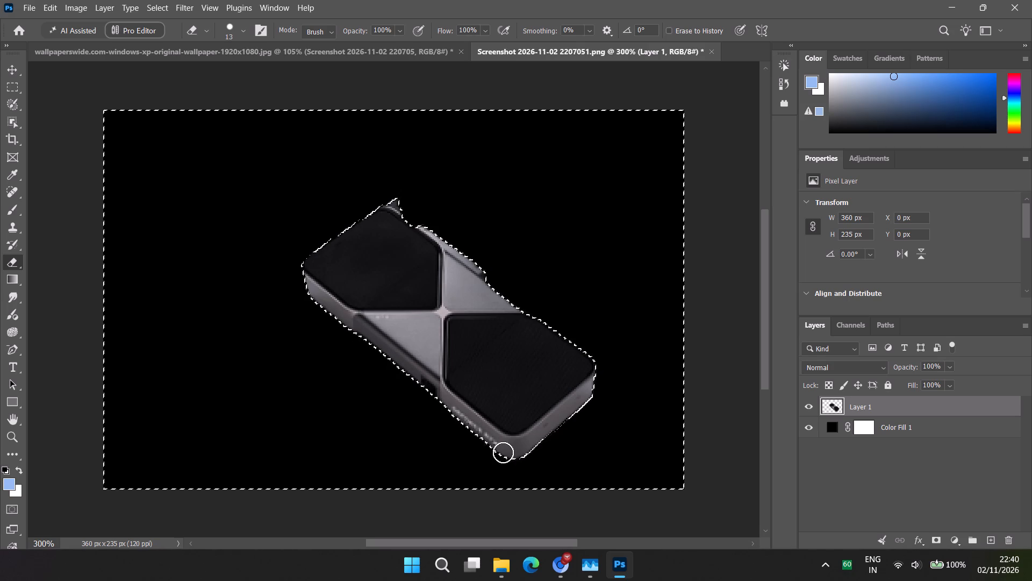
left_click_drag(503, 452, 534, 442)
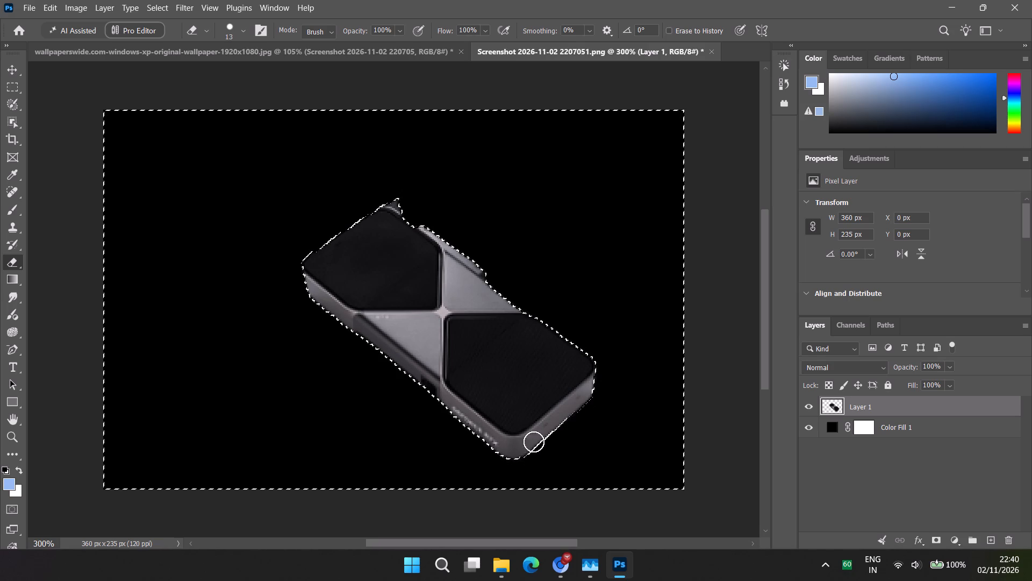
left_click_drag(534, 442, 288, 288)
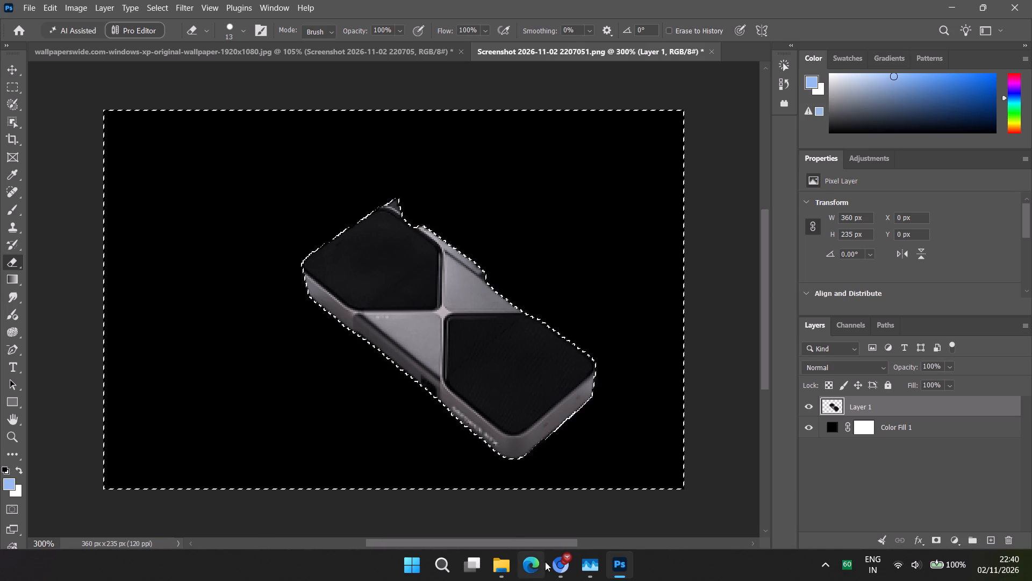
Switch to the YouTube tutorial and watch the "Refining logo edges" part at 2x speed, through erasing the edges and saving the edited logo.
left_click(561, 561)
left_click(525, 376)
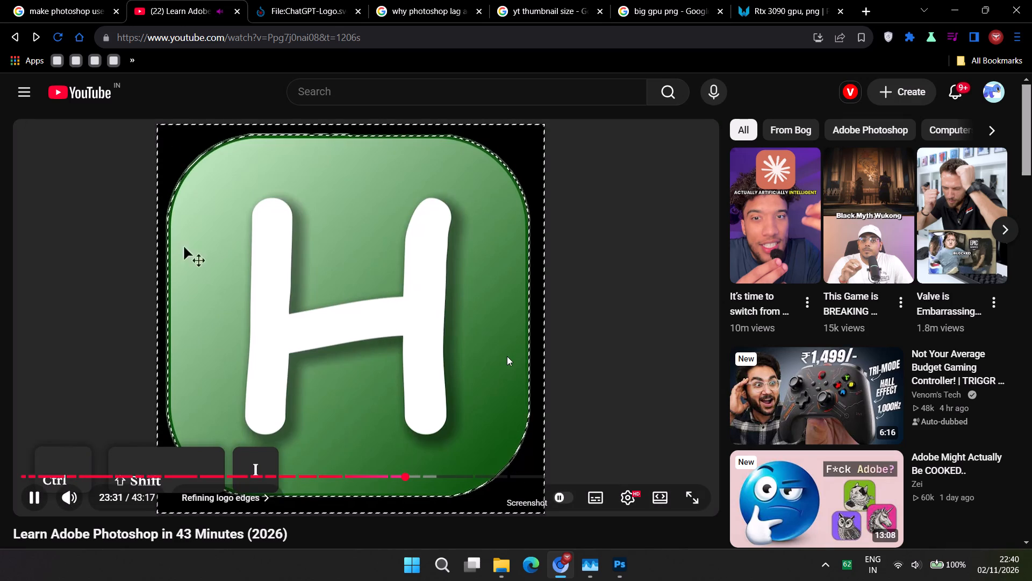
left_click_drag(618, 339, 622, 339)
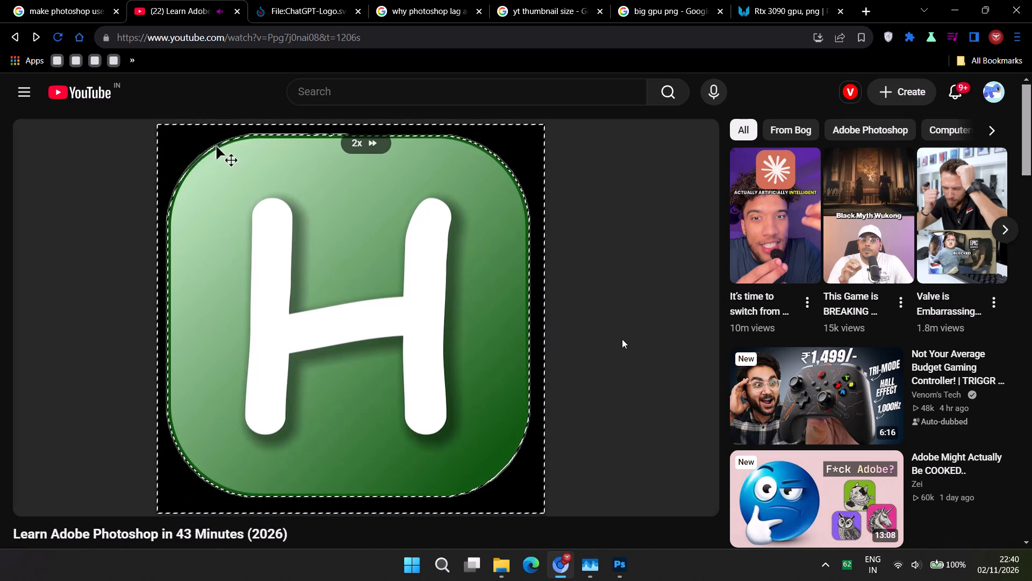
left_click_drag(622, 339, 632, 330)
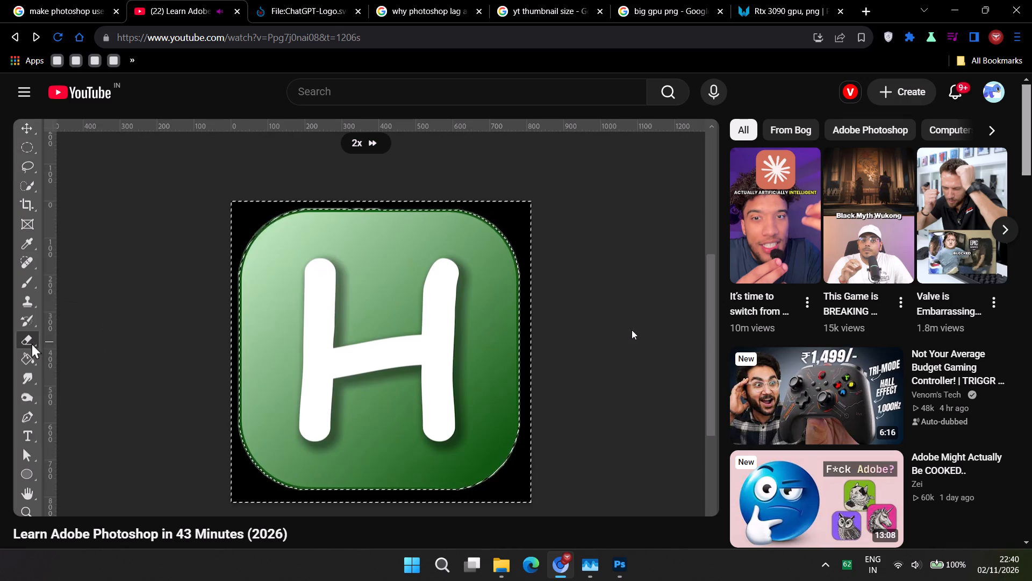
left_click_drag(632, 330, 641, 301)
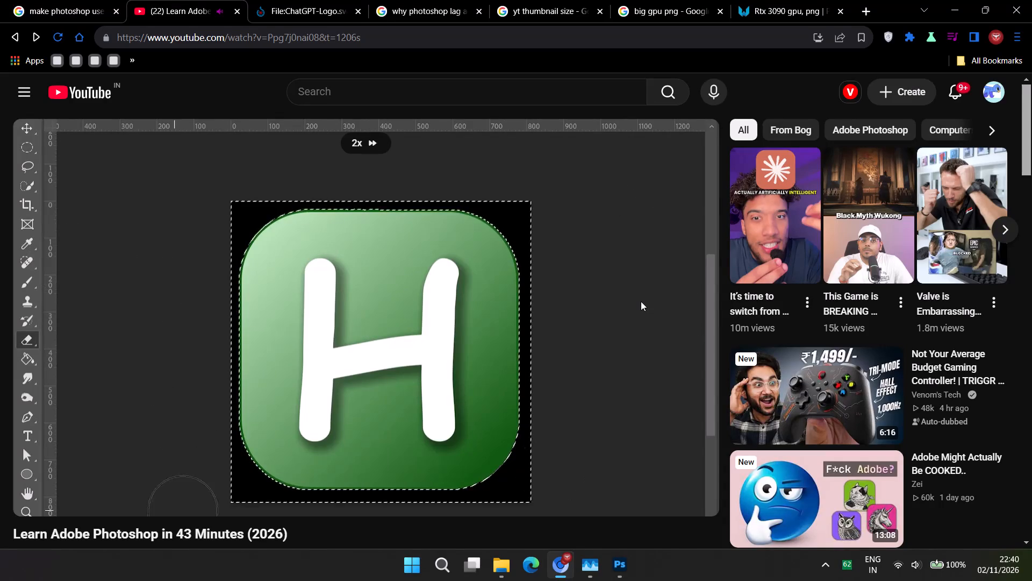
left_click_drag(641, 301, 640, 304)
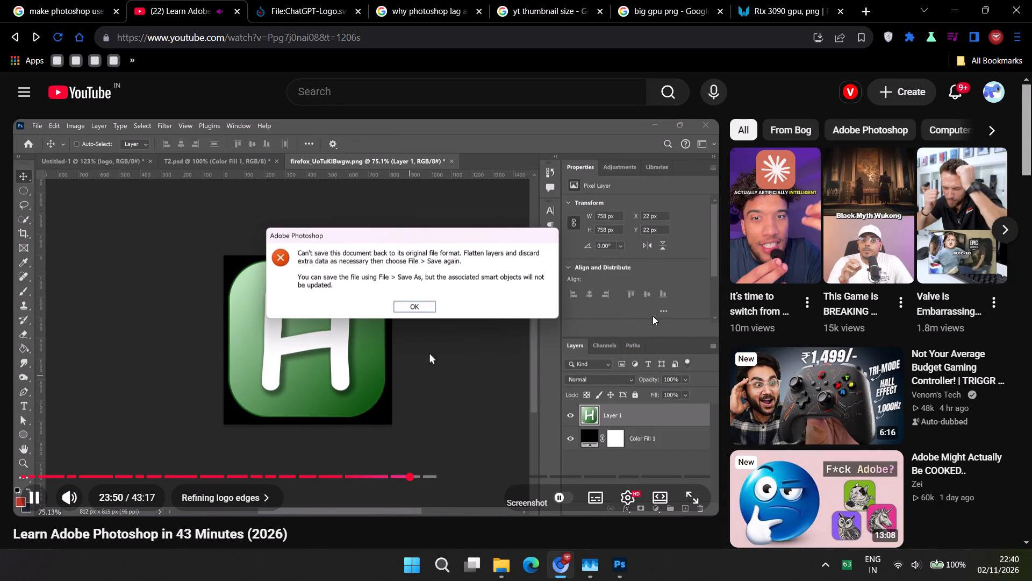
left_click(649, 320)
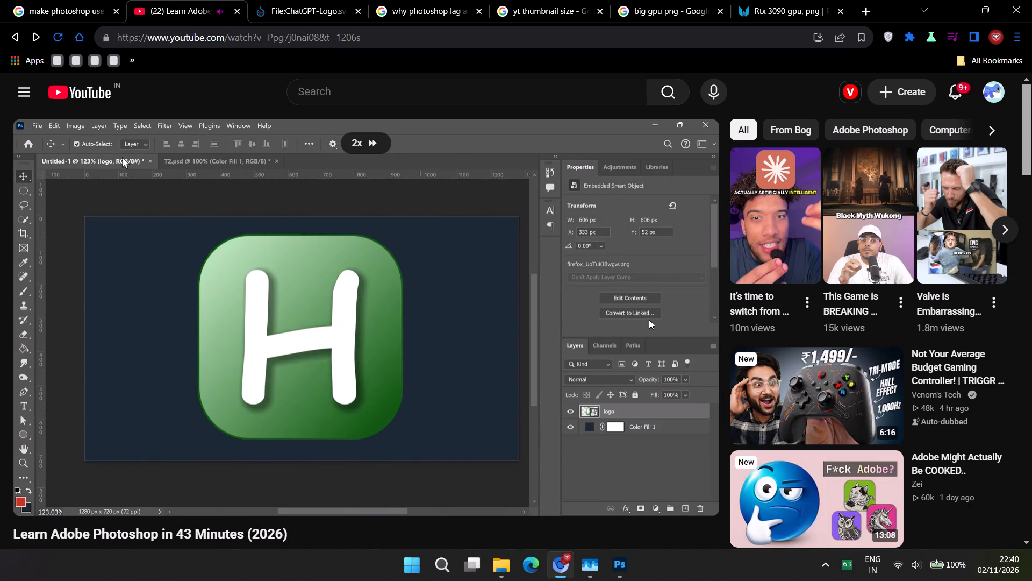
left_click(613, 334)
Switch back to Photoshop and delete the black Color Fill 1 layer beneath the graphics card.
left_click(632, 563)
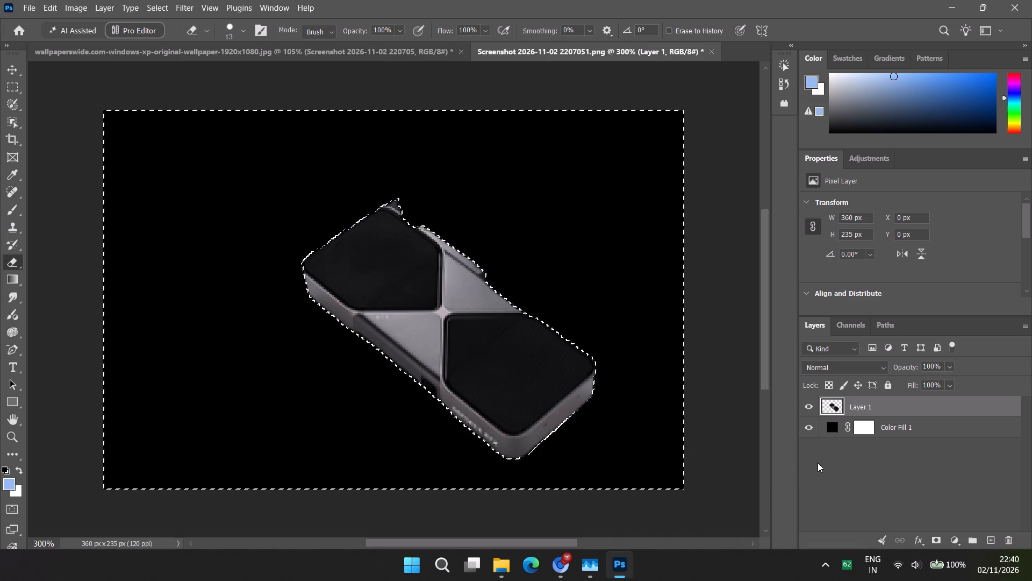
left_click_drag(897, 427, 1008, 545)
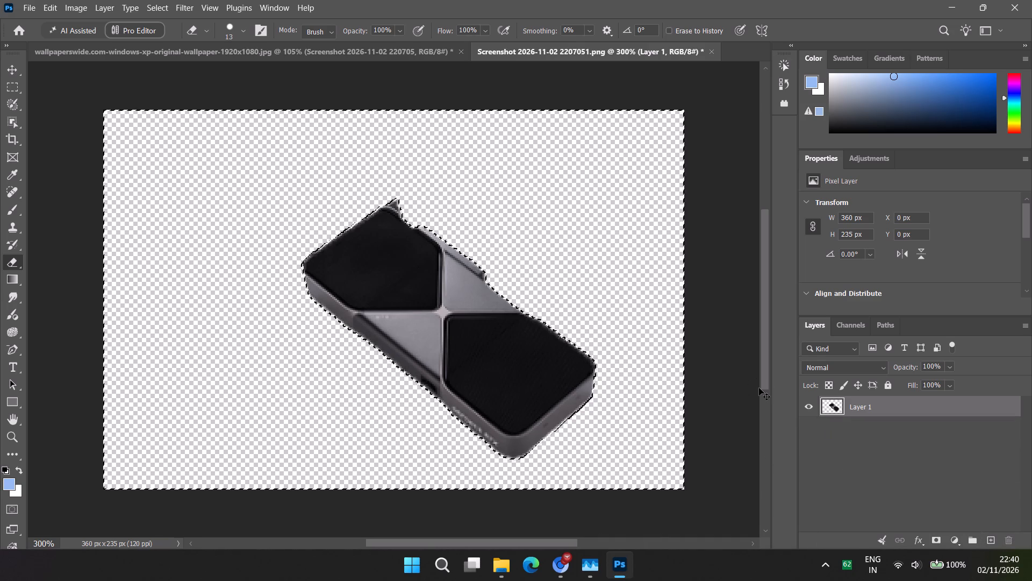
Save the edited graphics card smart object and close its document to return to the wallpaper composition.
key("ctrl+s")
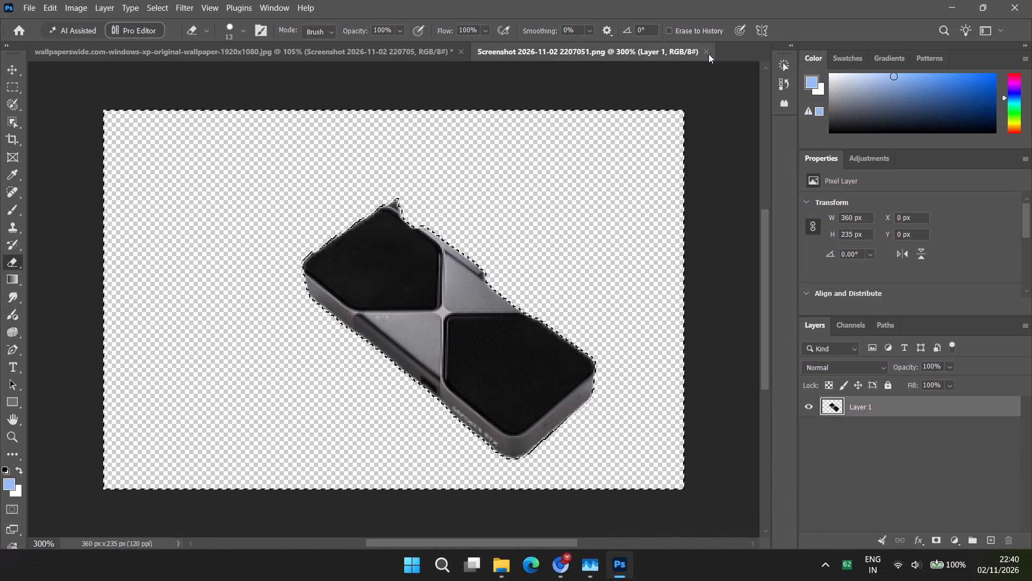
left_click(708, 51)
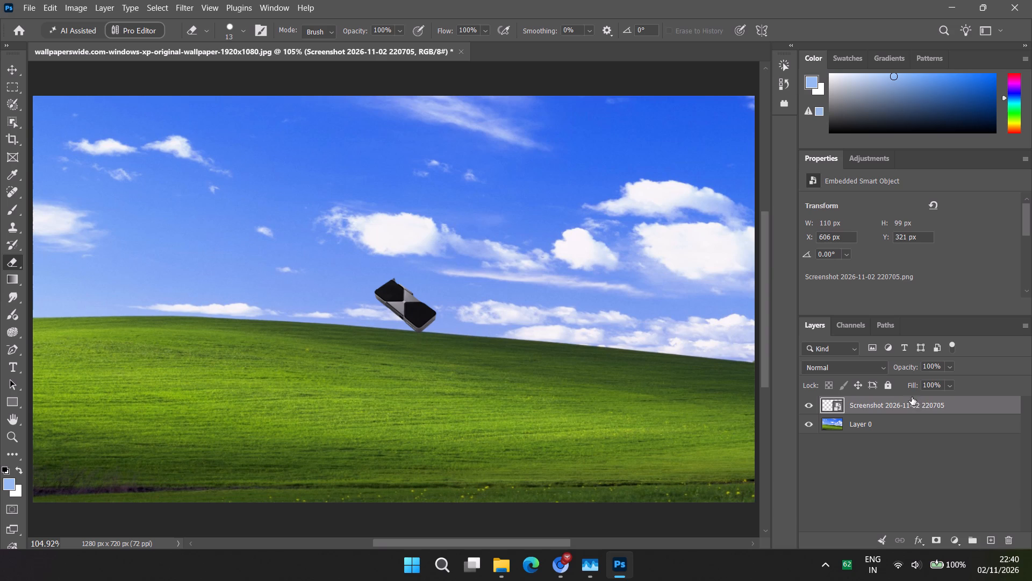
Scale the graphics card smart object on the wallpaper proportionally to 160%.
left_click(909, 402)
key("v")
left_click_drag(437, 334, 464, 361)
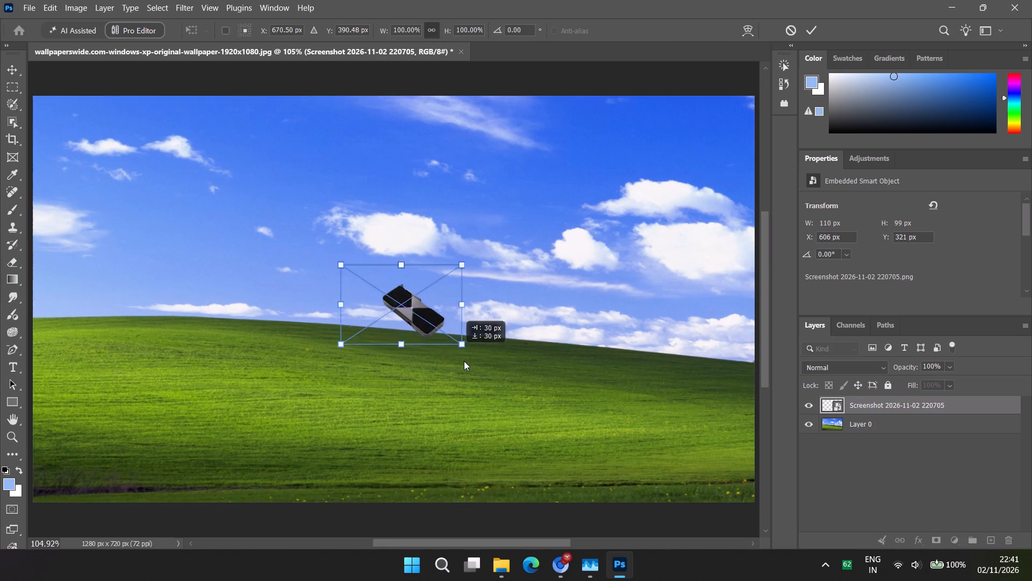
left_click_drag(464, 361, 437, 304)
left_click_drag(456, 310, 513, 355)
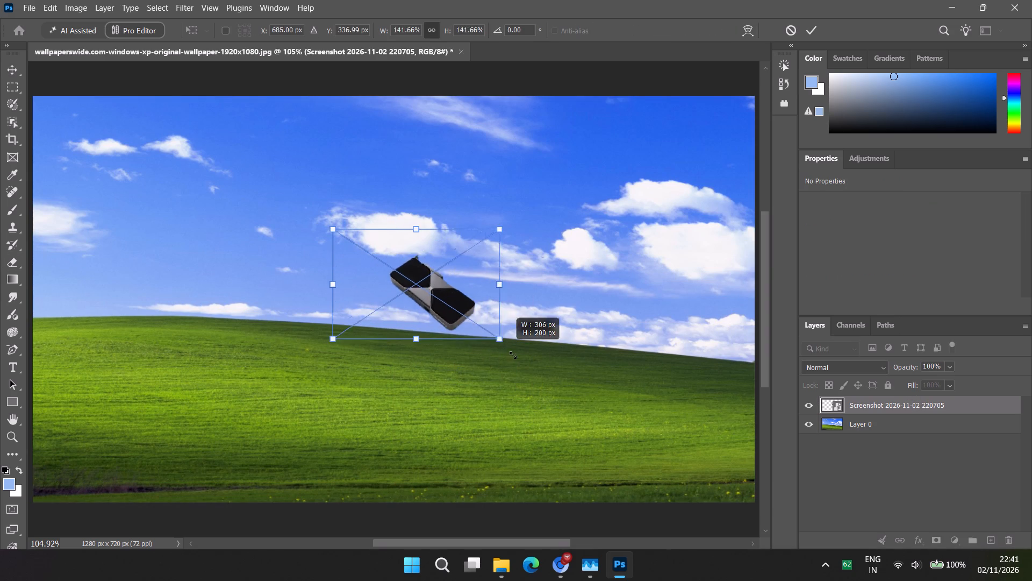
left_click_drag(513, 355, 672, 458)
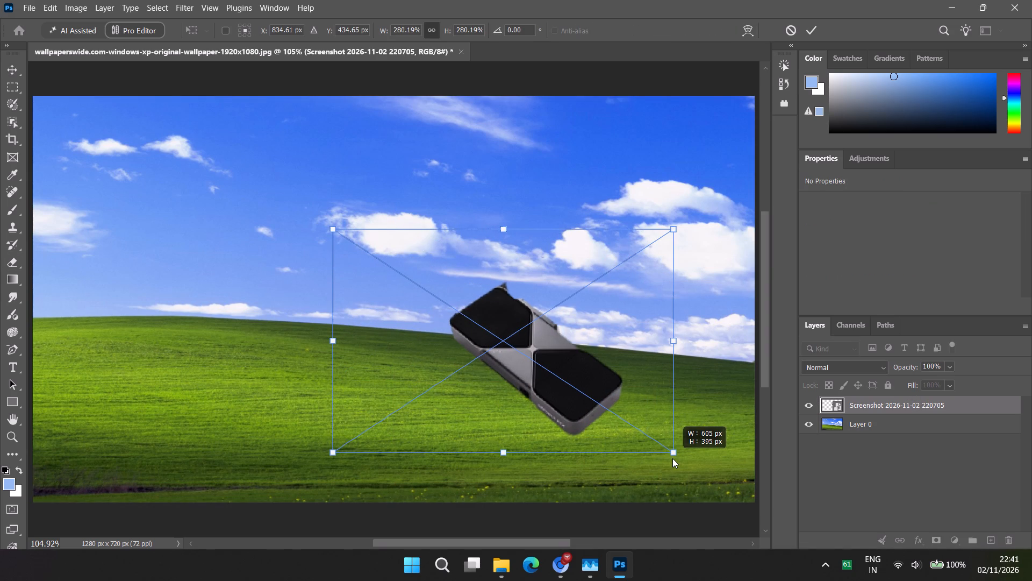
left_click_drag(672, 458, 520, 318)
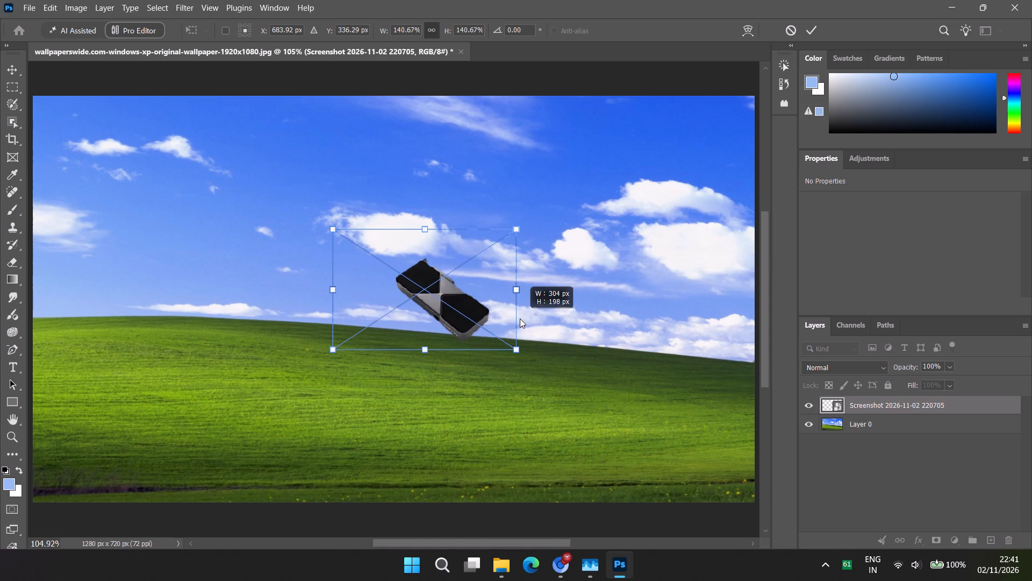
left_click_drag(520, 318, 542, 338)
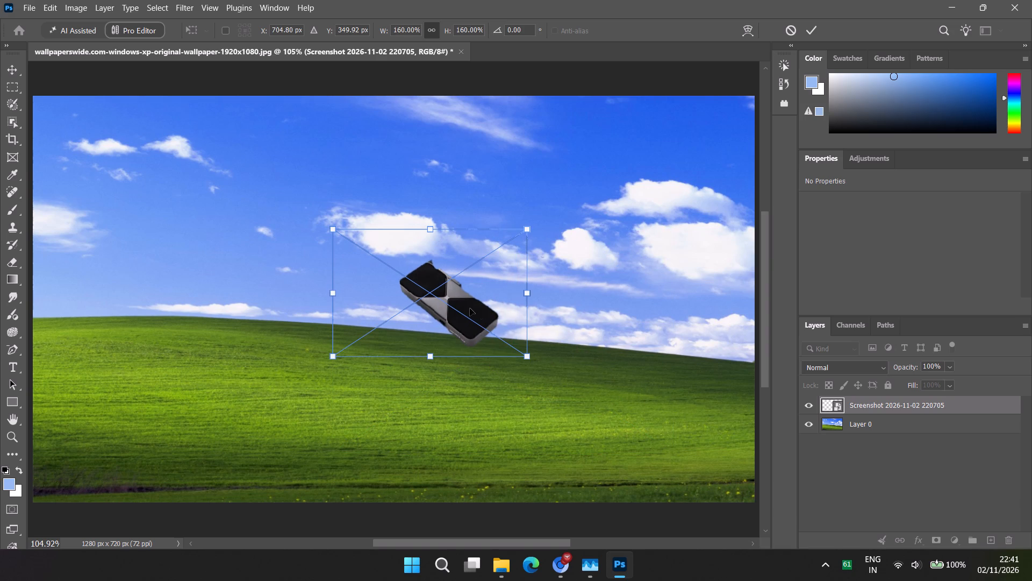
Move the graphics card into the sky near the wallpaper's upper-left corner, apply the transform and deselect the layers.
left_click_drag(462, 302, 168, 207)
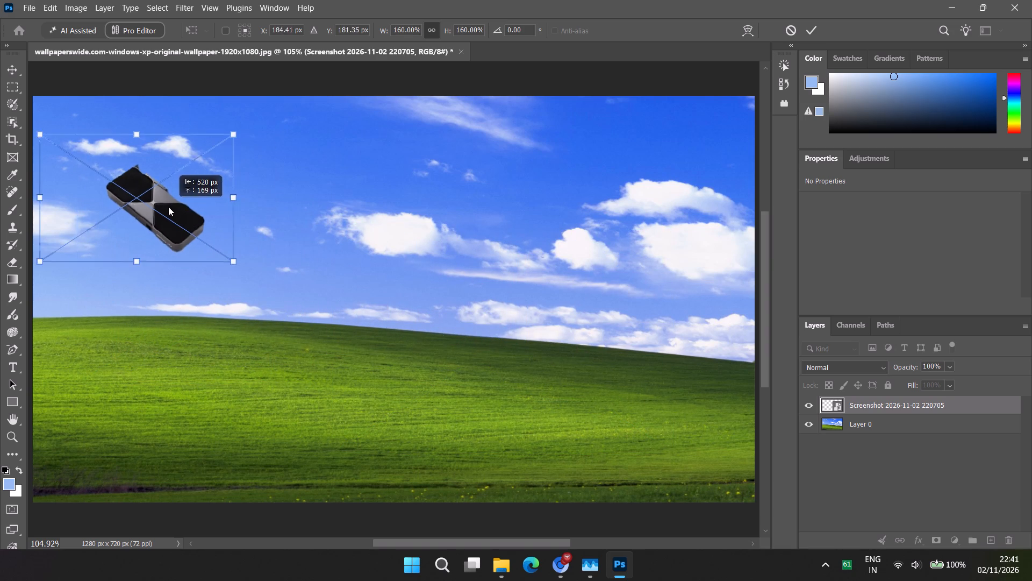
left_click_drag(168, 207, 161, 202)
left_click(360, 243)
key("v")
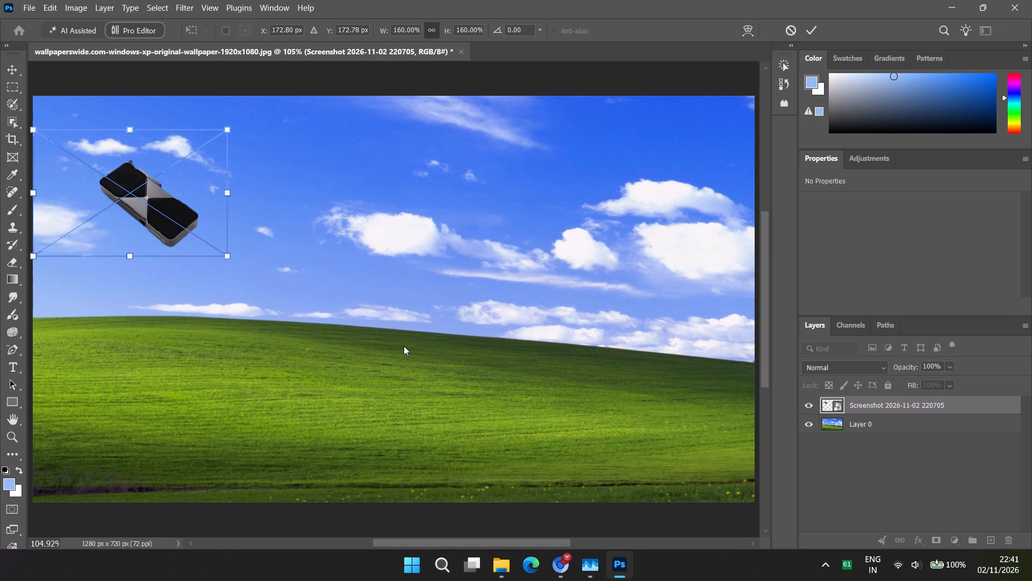
key("Return")
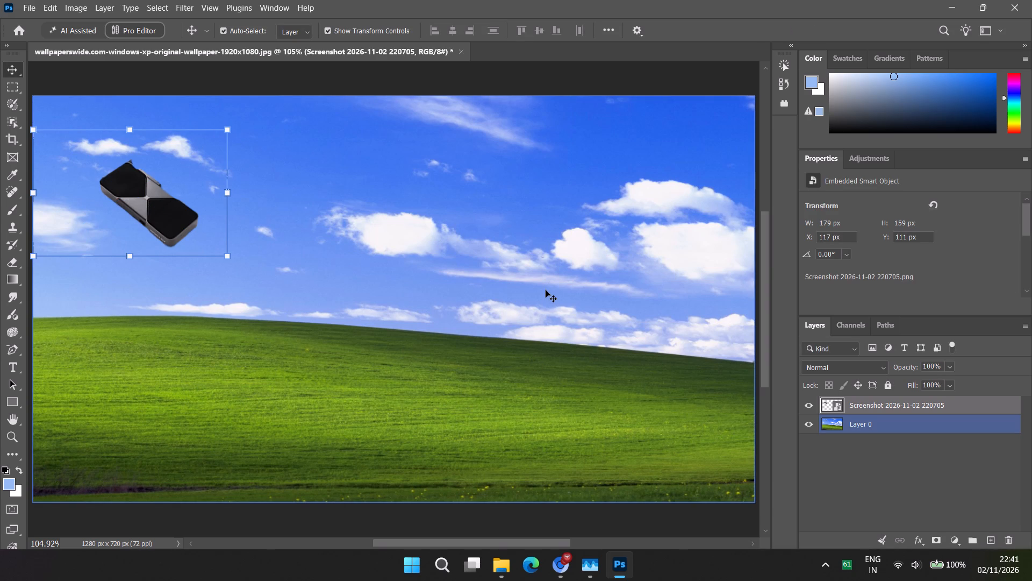
key("Return")
left_click(578, 74)
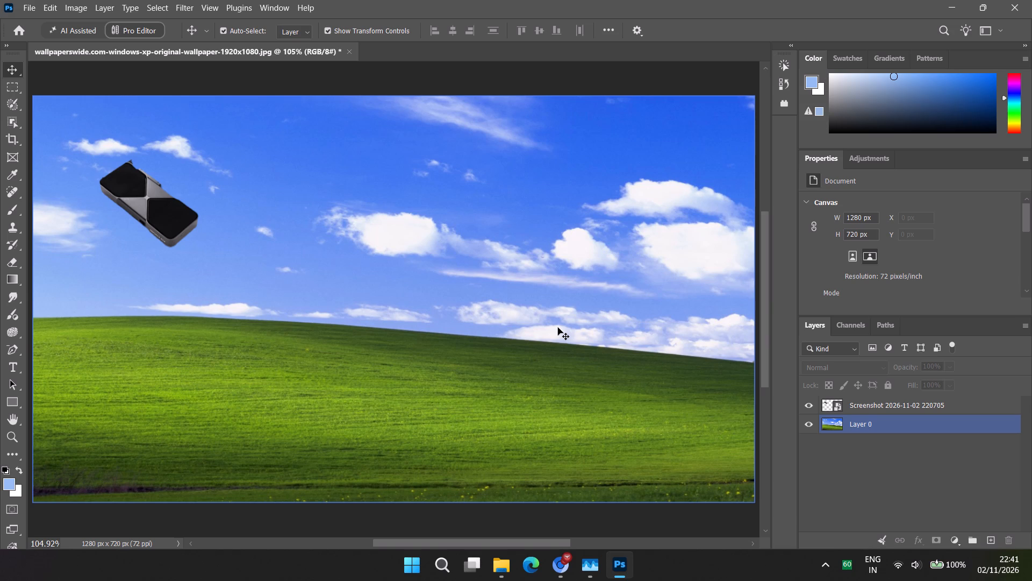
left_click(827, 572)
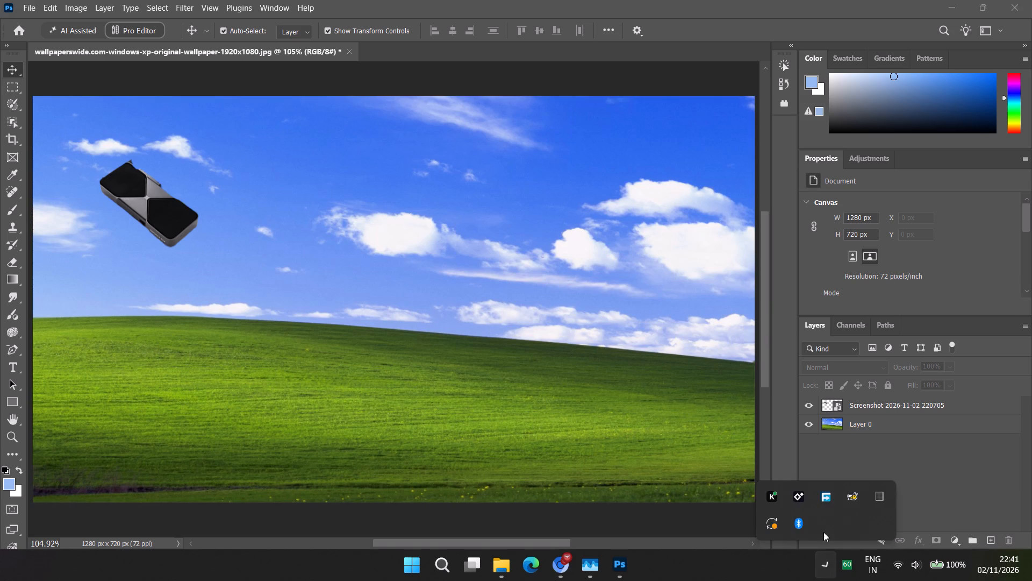